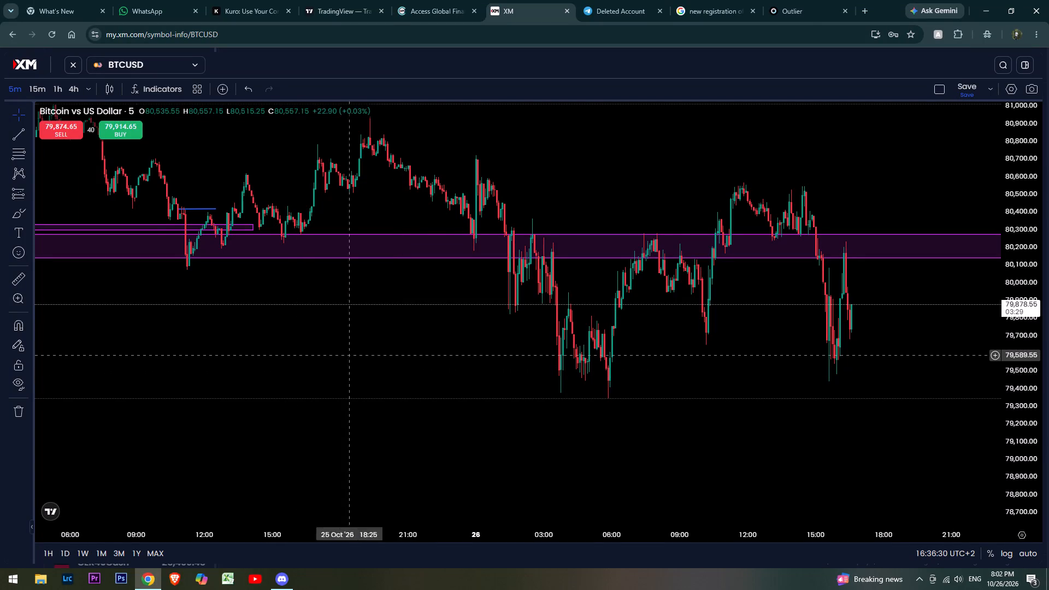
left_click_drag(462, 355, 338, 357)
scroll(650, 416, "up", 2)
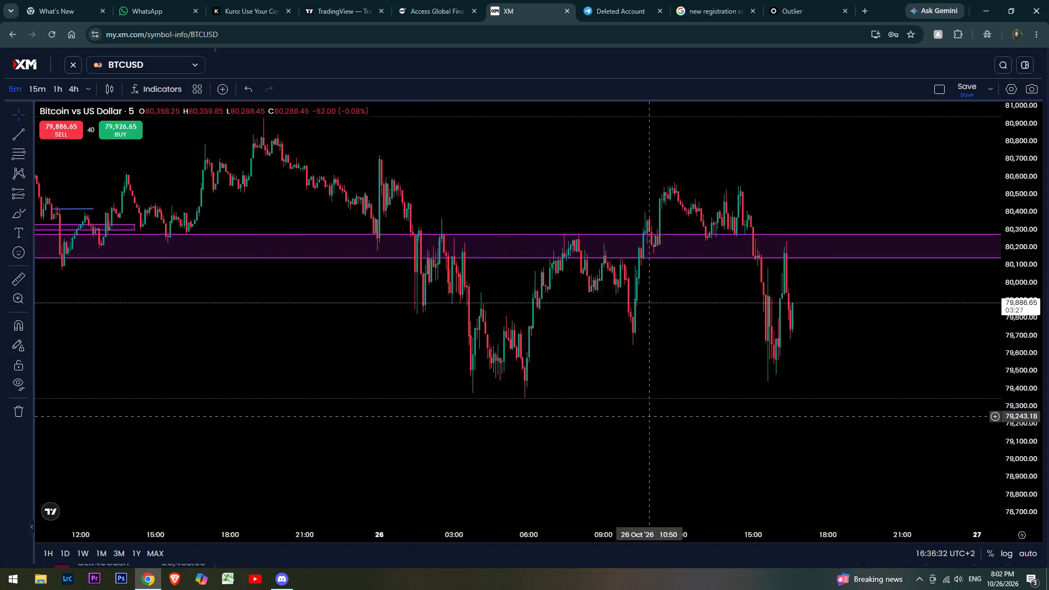
Examine the recent BTCUSD price action around the purple zone on the 5-minute chart.
scroll(650, 416, "up", 1)
left_click_drag(442, 413, 544, 393)
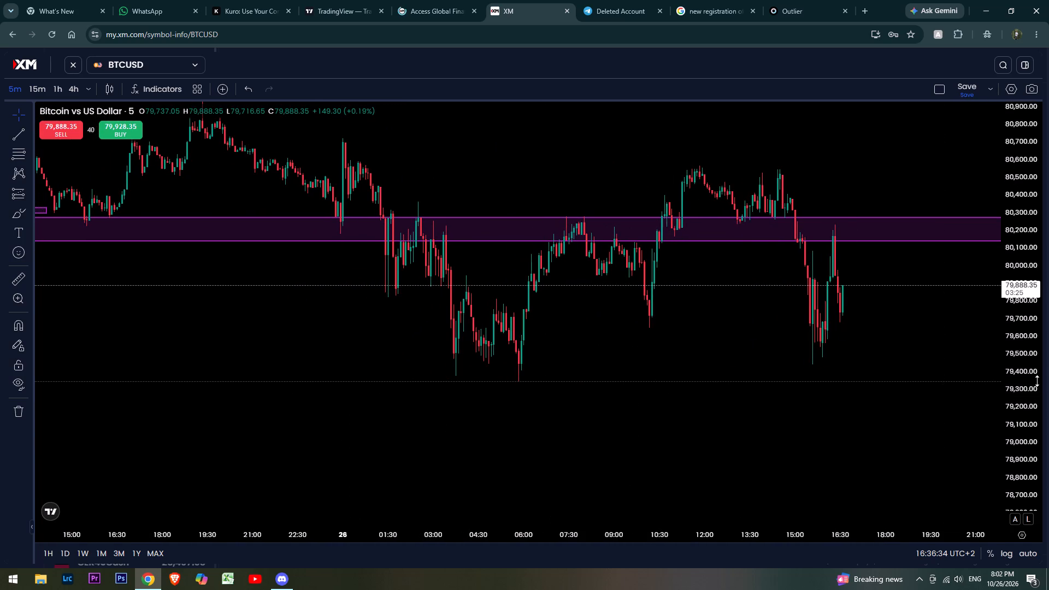
scroll(1037, 382, "down", 10)
scroll(715, 417, "down", 4)
scroll(634, 363, "down", 3)
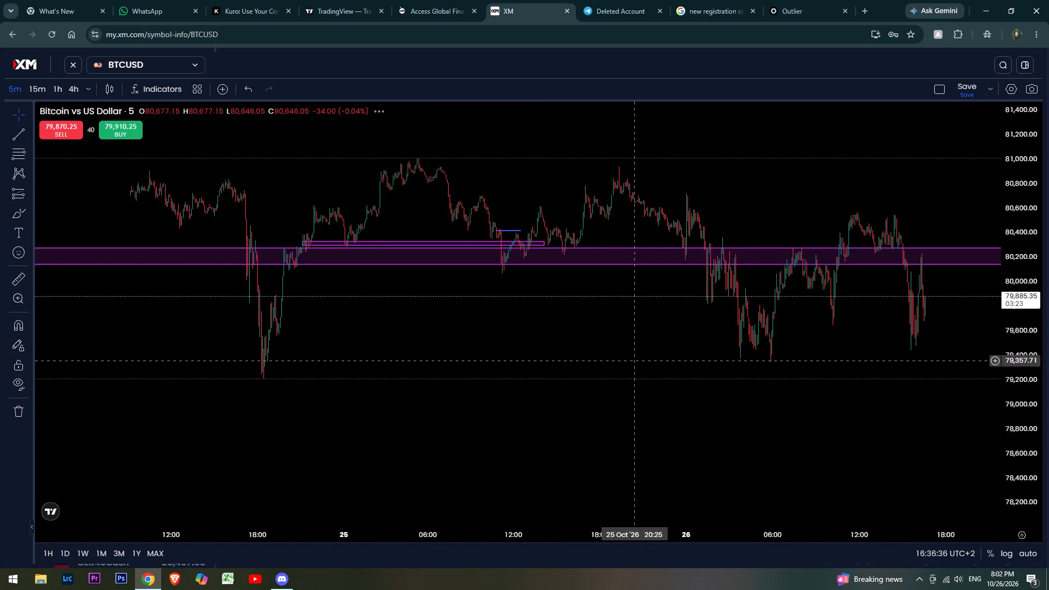
scroll(635, 357, "up", 2)
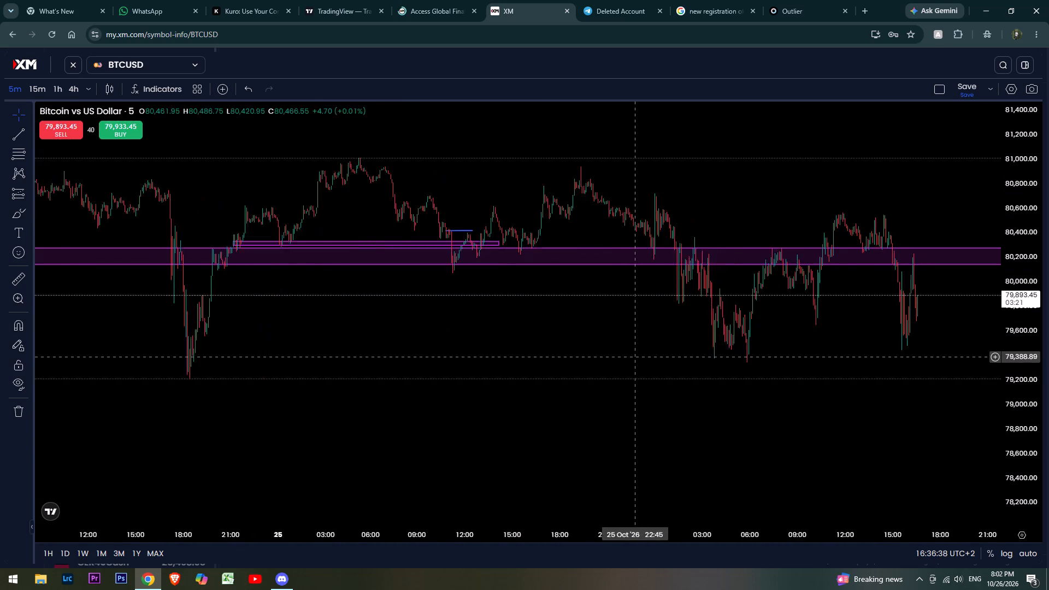
scroll(635, 357, "up", 1)
Switch the charted instrument to GOLD and examine its recent 5-minute price action.
left_click(181, 64)
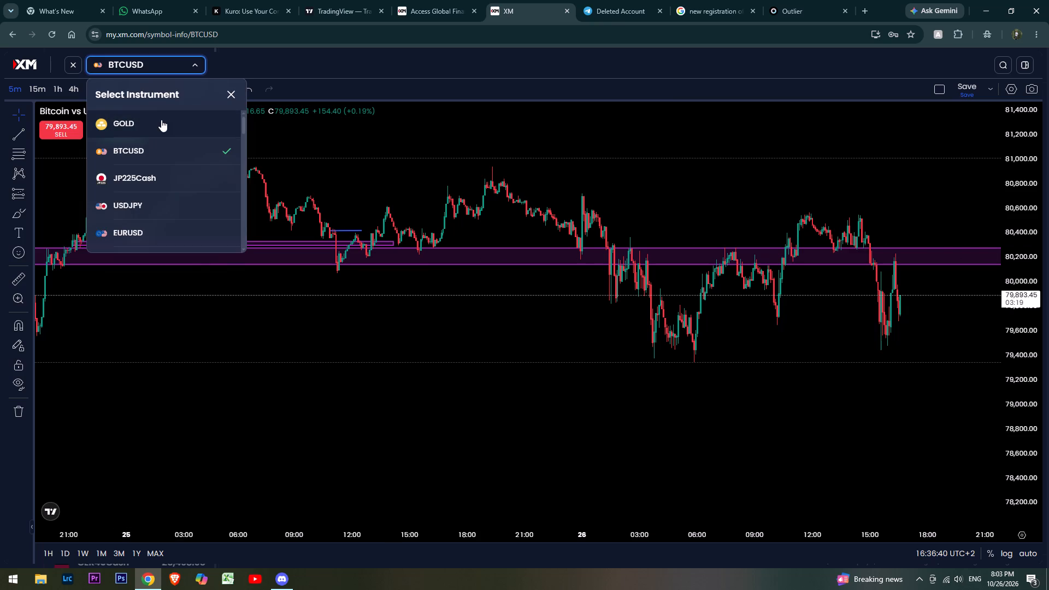
left_click(166, 124)
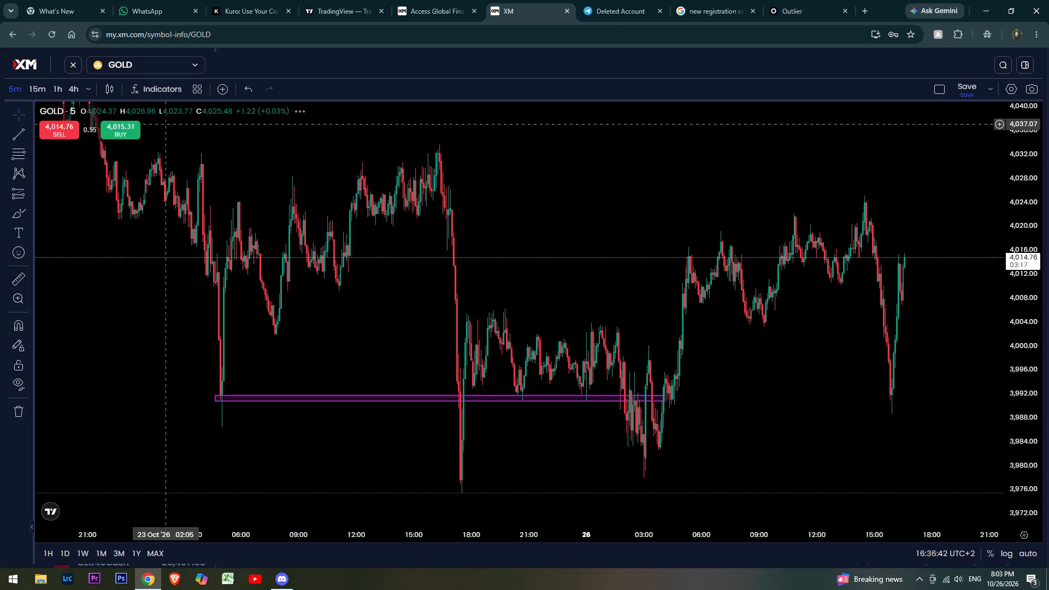
scroll(1025, 335, "down", 4)
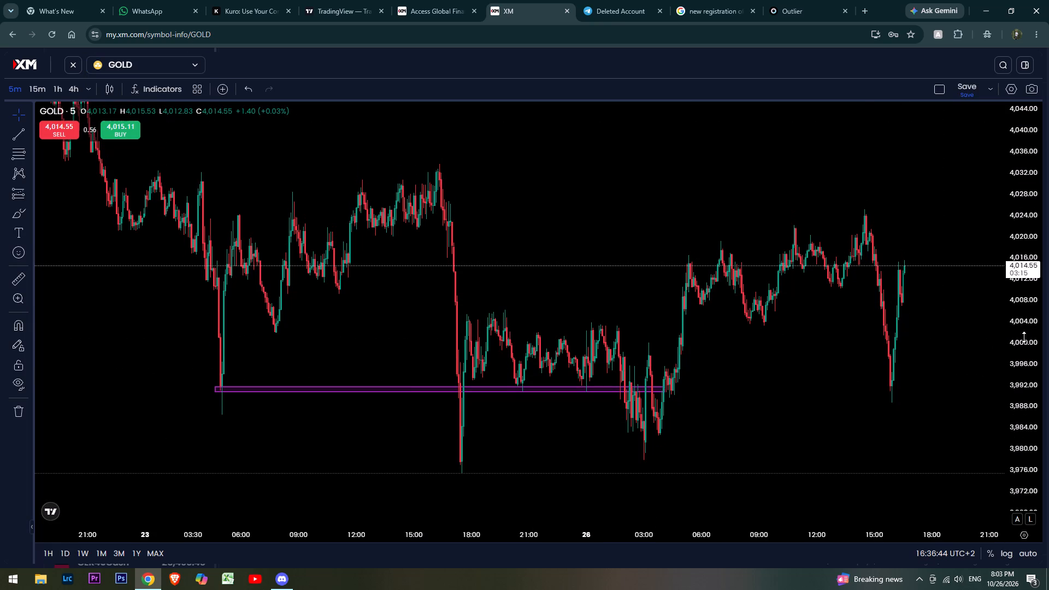
scroll(533, 341, "up", 2)
scroll(390, 344, "up", 2)
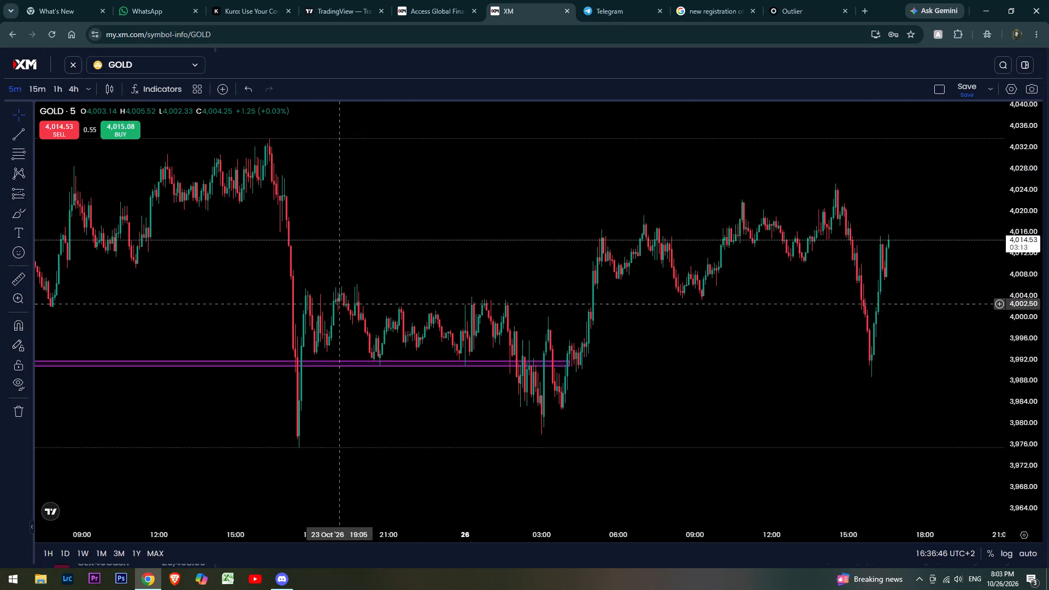
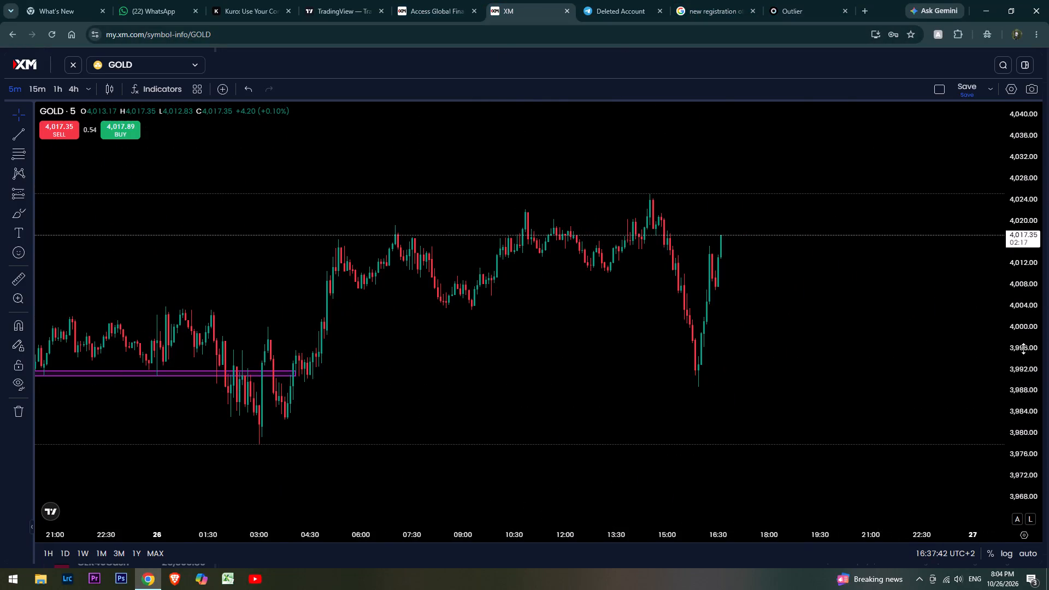
Draw a rectangle zone across the 23 Oct highs, from about 4,031.8 to 4,033.4, starting at 22 Oct 21:45 and extending past the latest candle.
scroll(797, 404, "down", 4)
scroll(487, 369, "down", 3)
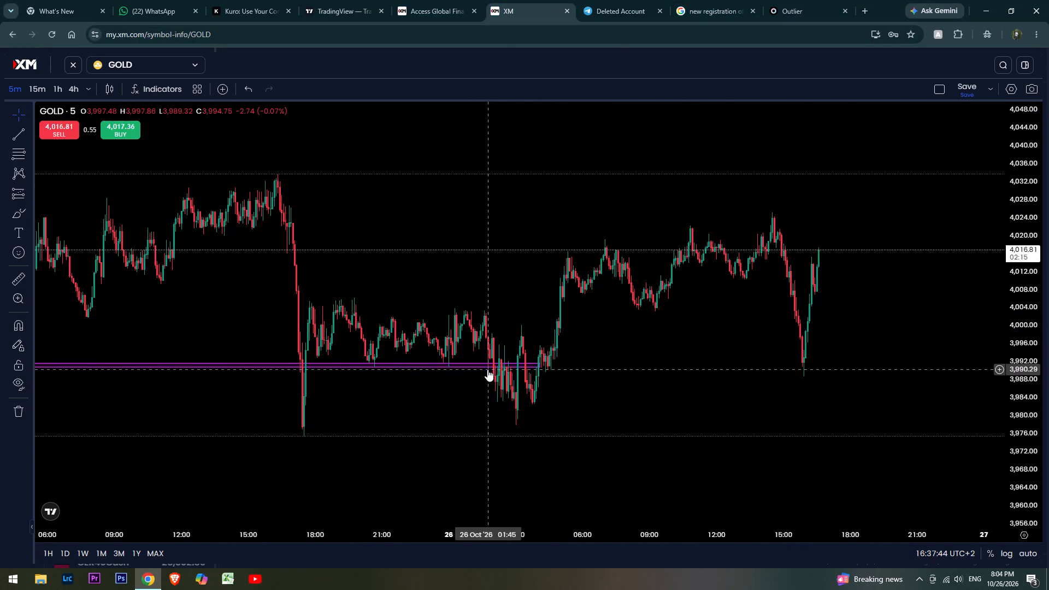
scroll(370, 286, "up", 1)
scroll(366, 286, "down", 3)
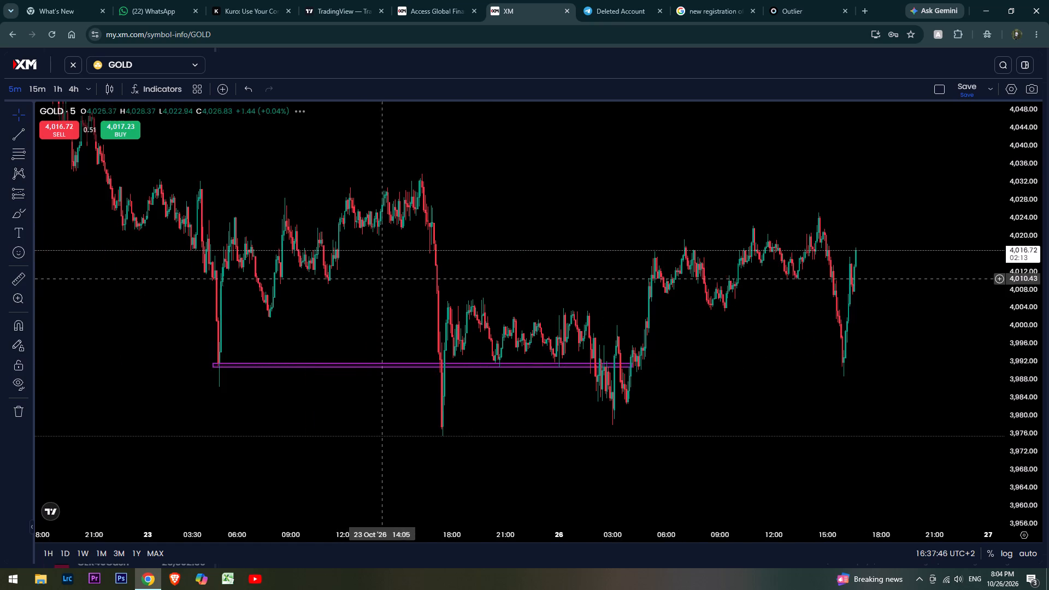
left_click_drag(444, 263, 448, 249)
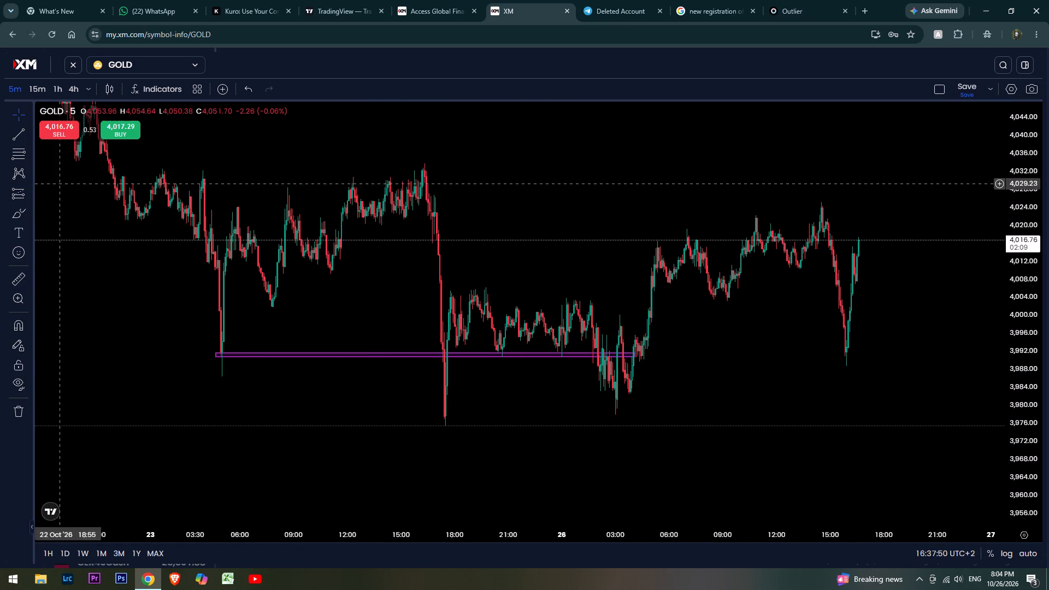
left_click(30, 209)
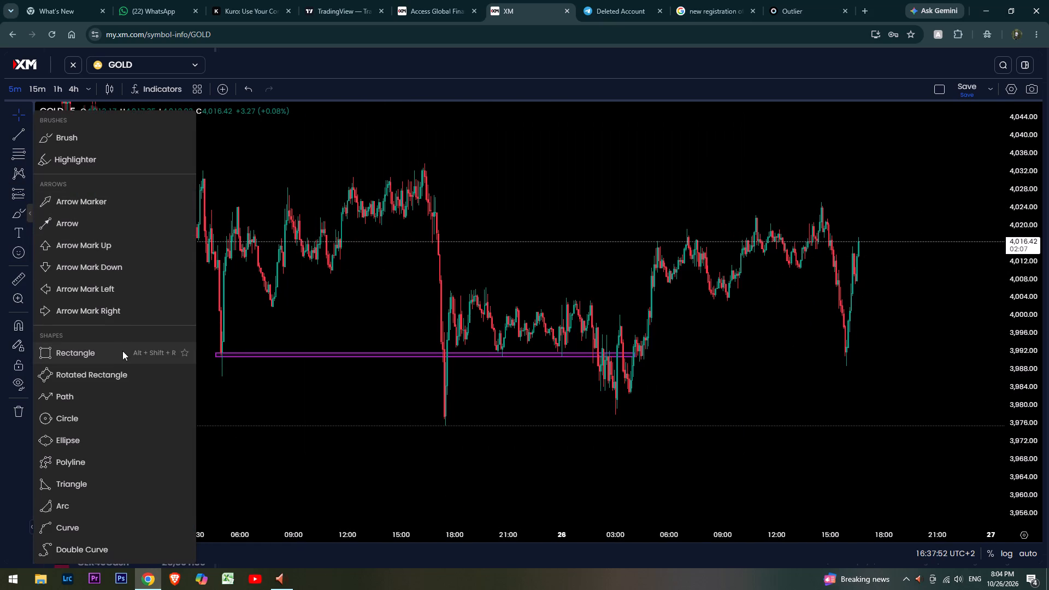
left_click(122, 351)
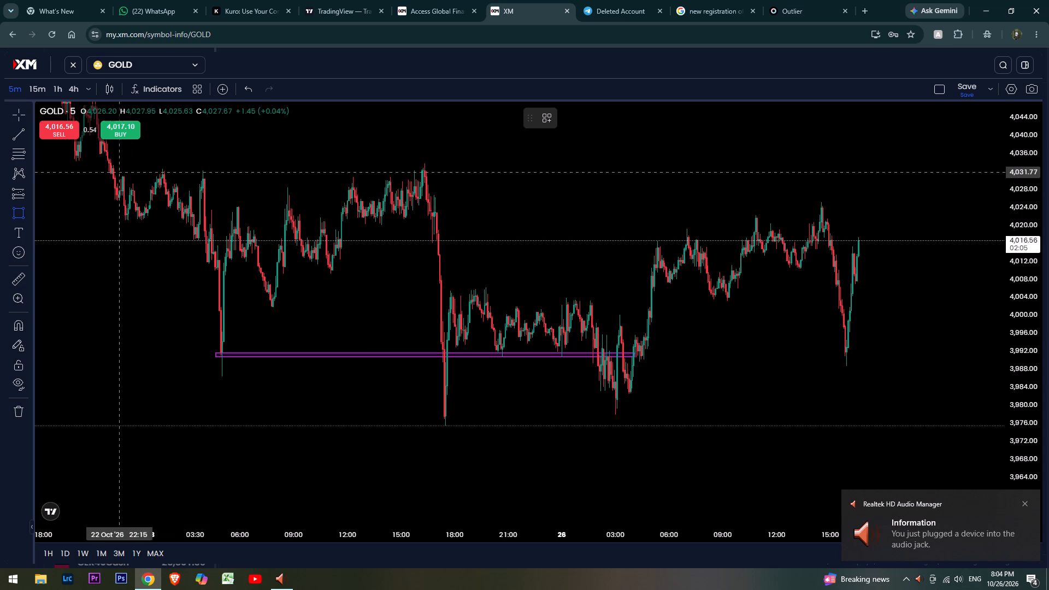
left_click(111, 172)
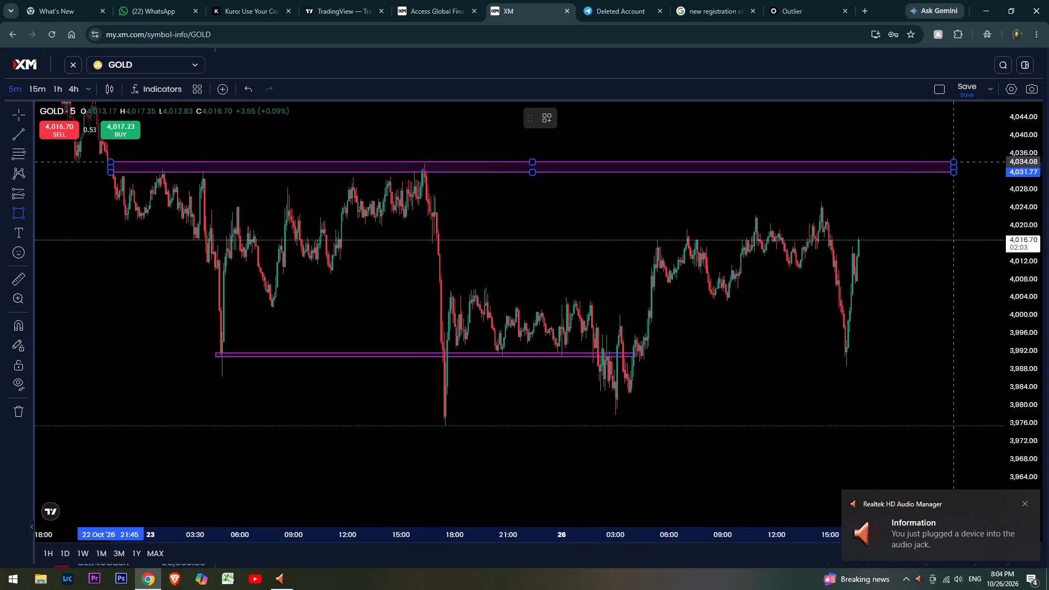
left_click(983, 165)
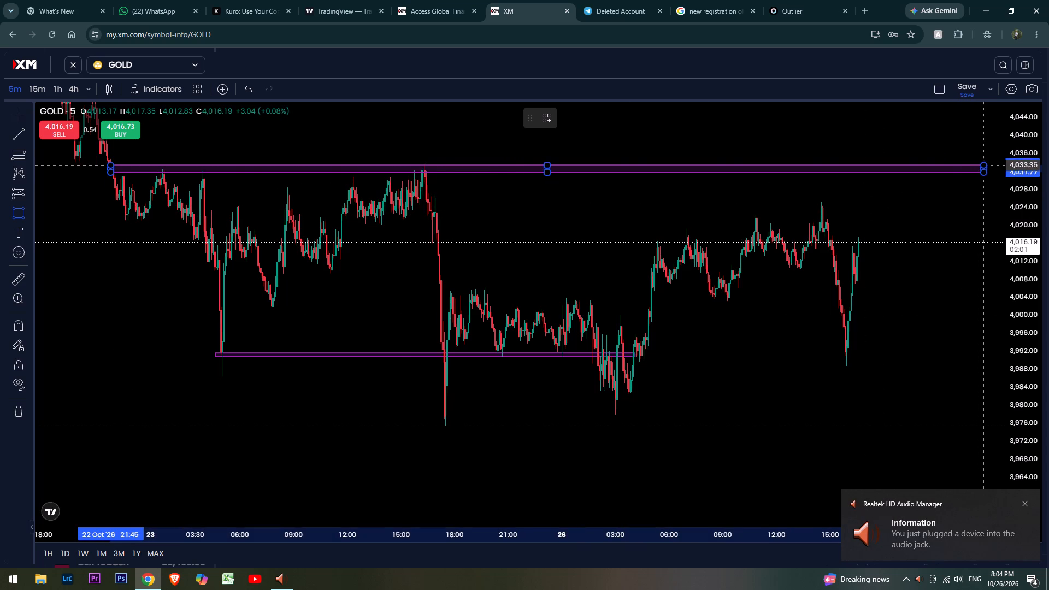
left_click(944, 215)
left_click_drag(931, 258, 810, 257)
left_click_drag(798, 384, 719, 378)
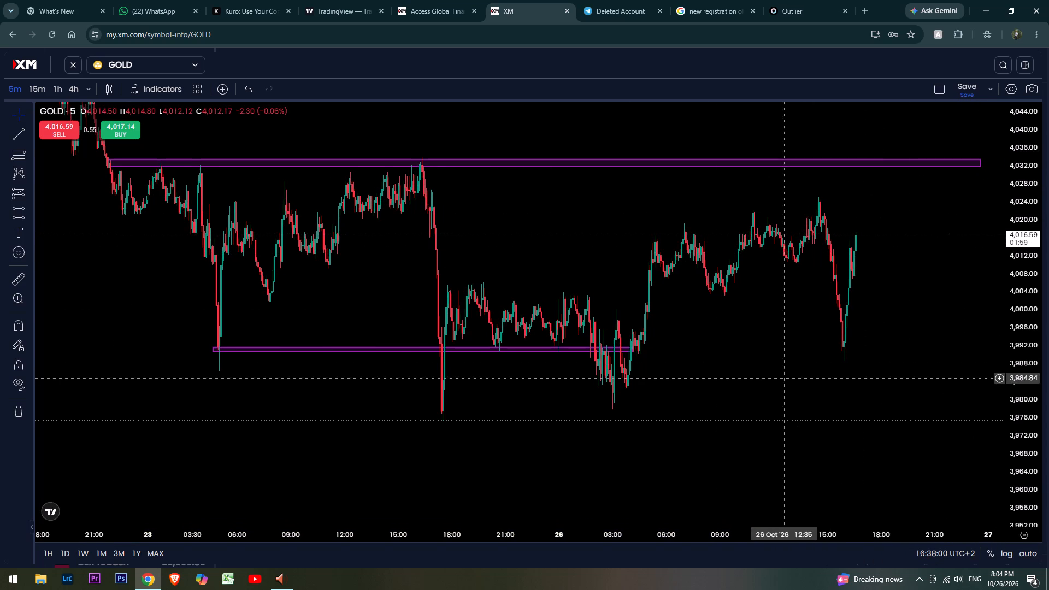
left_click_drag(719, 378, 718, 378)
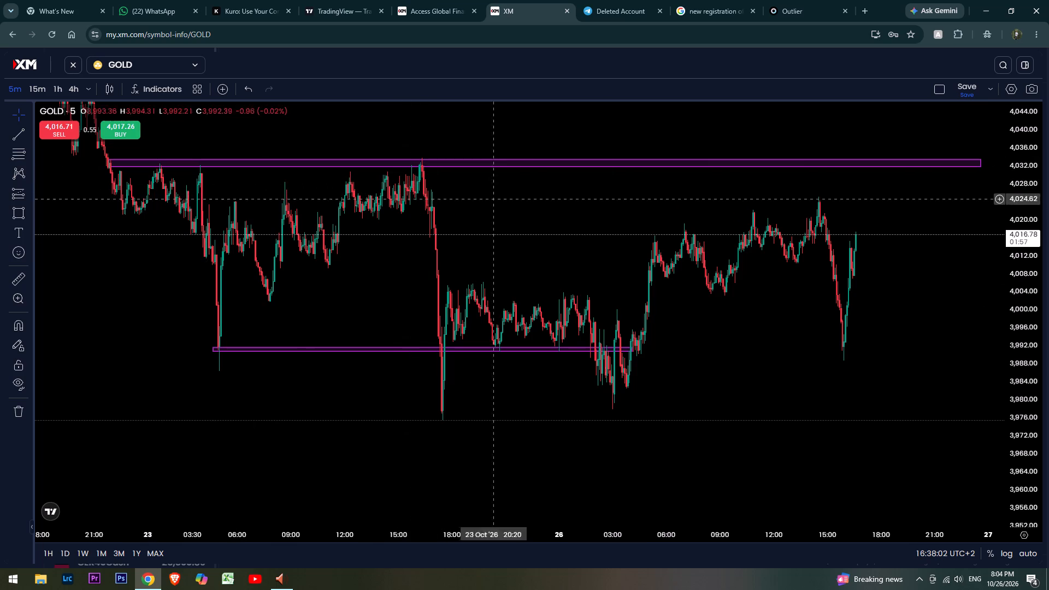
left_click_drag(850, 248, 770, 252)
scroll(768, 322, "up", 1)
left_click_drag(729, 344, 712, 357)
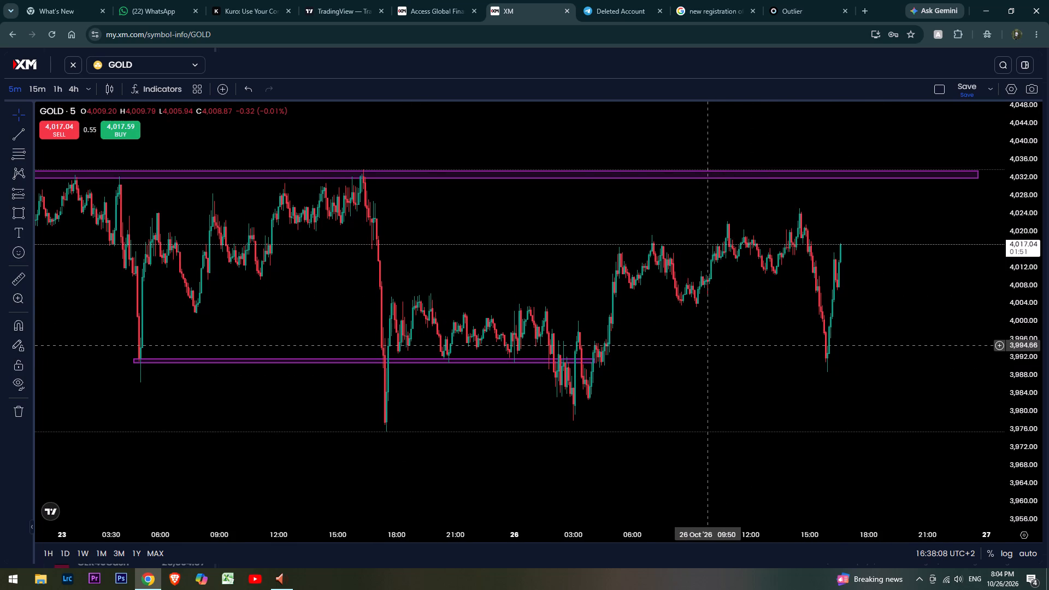
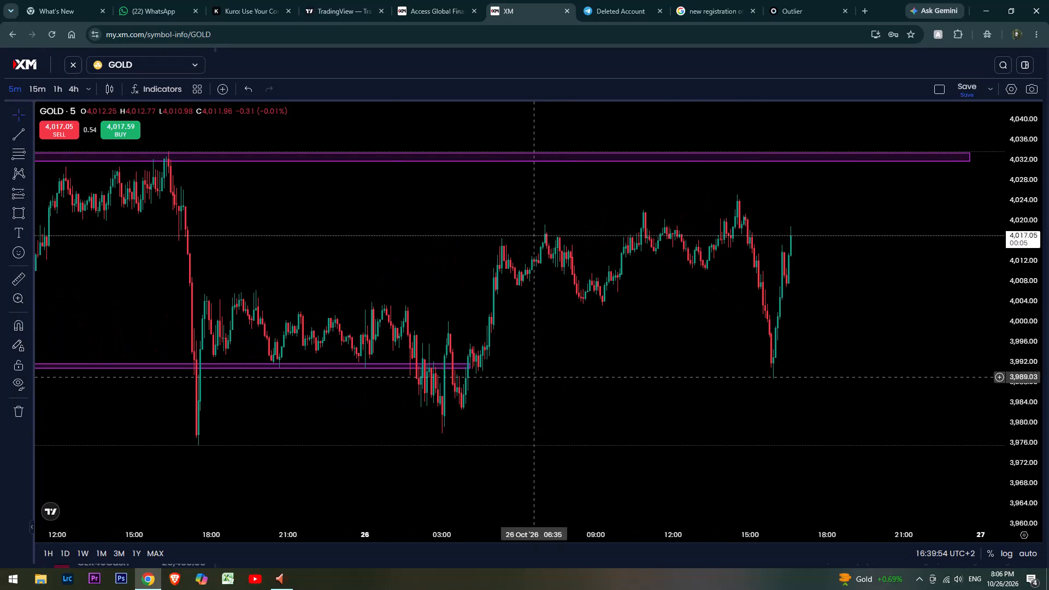
Draw a rectangle zone across the 26 Oct highs, from about 4,020 to 4,021.5, spanning roughly 05:50 to 20:15.
scroll(121, 206, "down", 2)
scroll(198, 212, "down", 3)
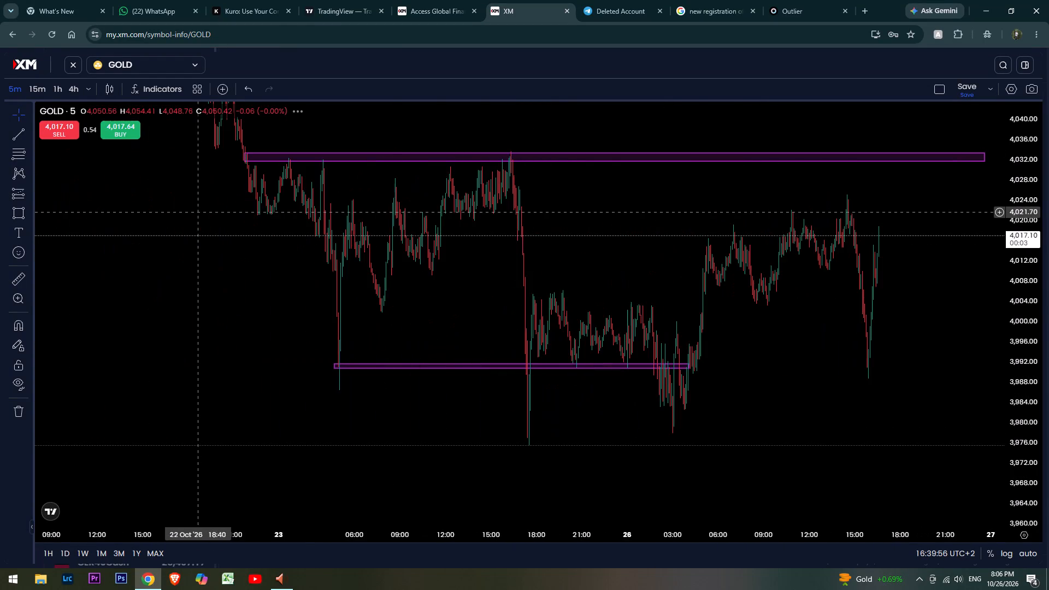
scroll(346, 203, "up", 1)
left_click_drag(575, 216, 473, 251)
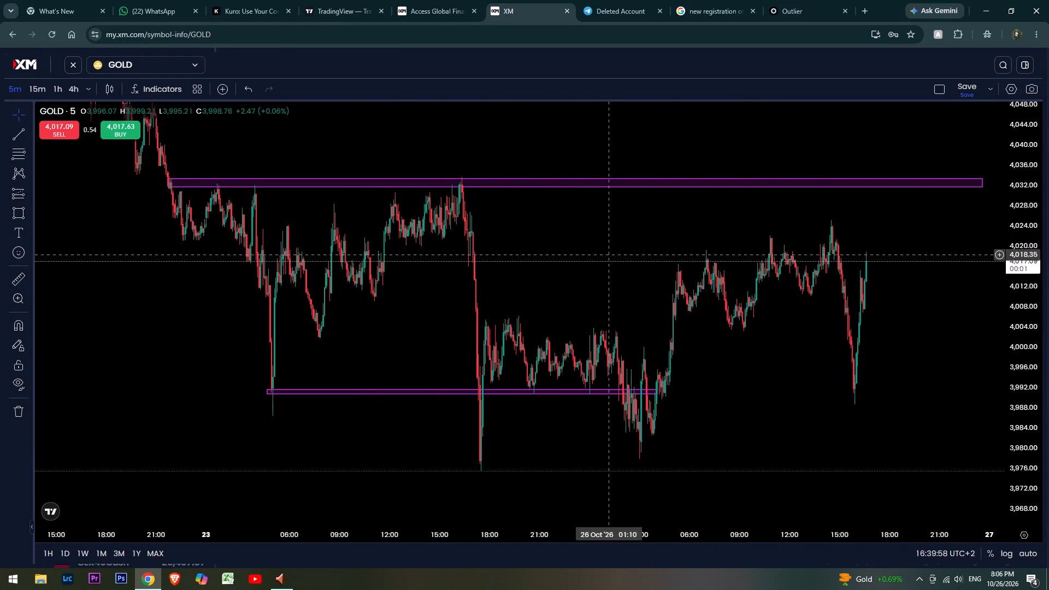
scroll(609, 255, "up", 2)
scroll(721, 244, "up", 3)
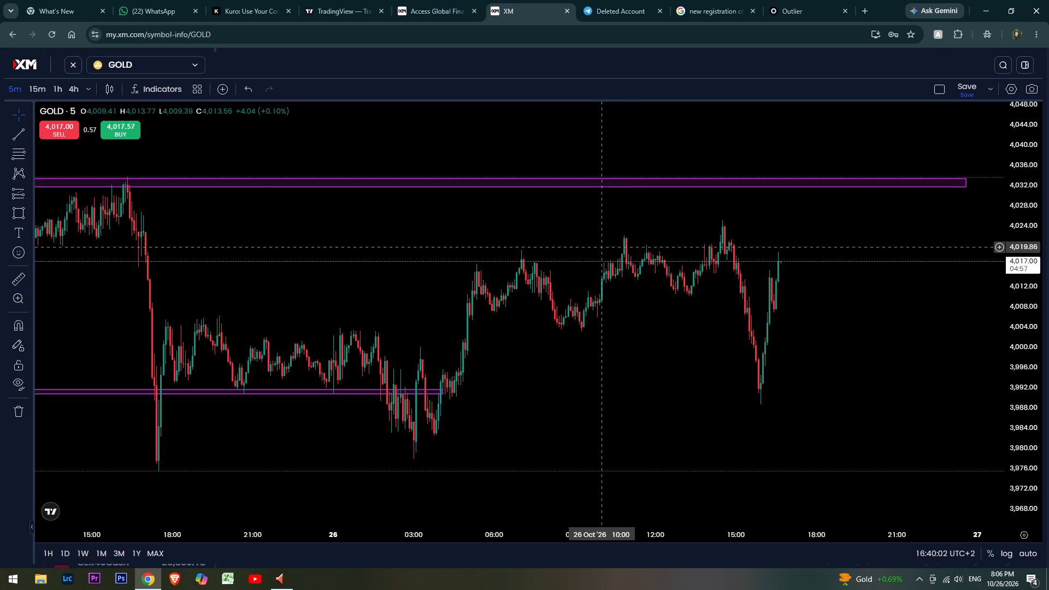
left_click(22, 215)
left_click(489, 246)
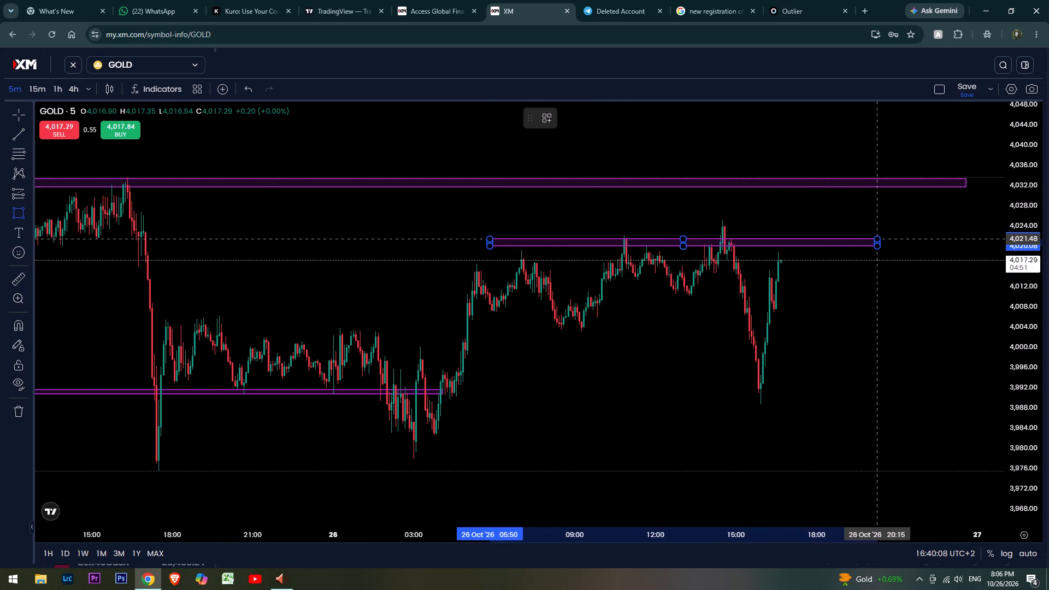
left_click(879, 239)
left_click(899, 268)
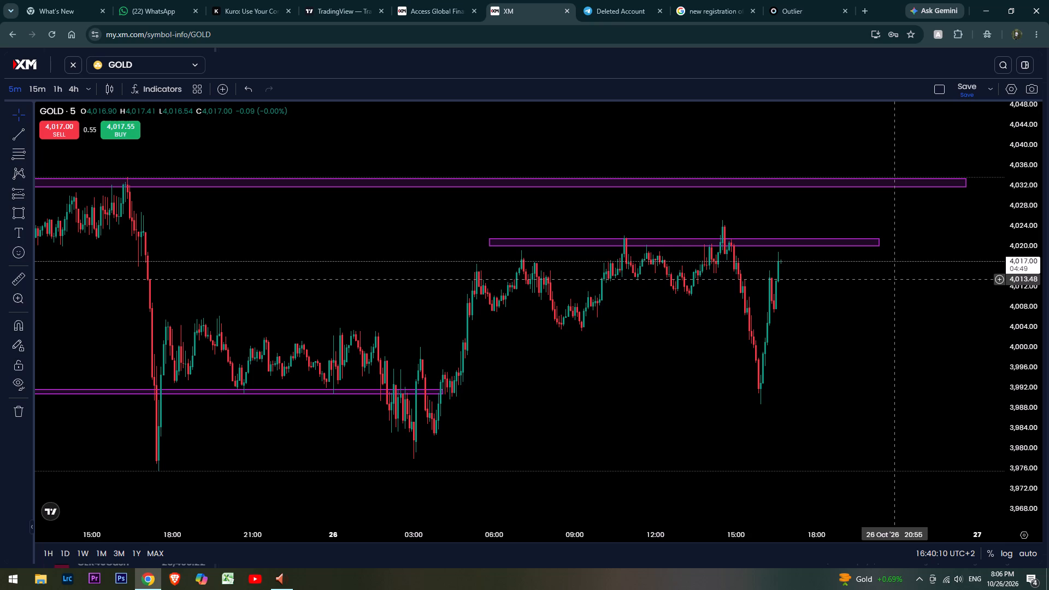
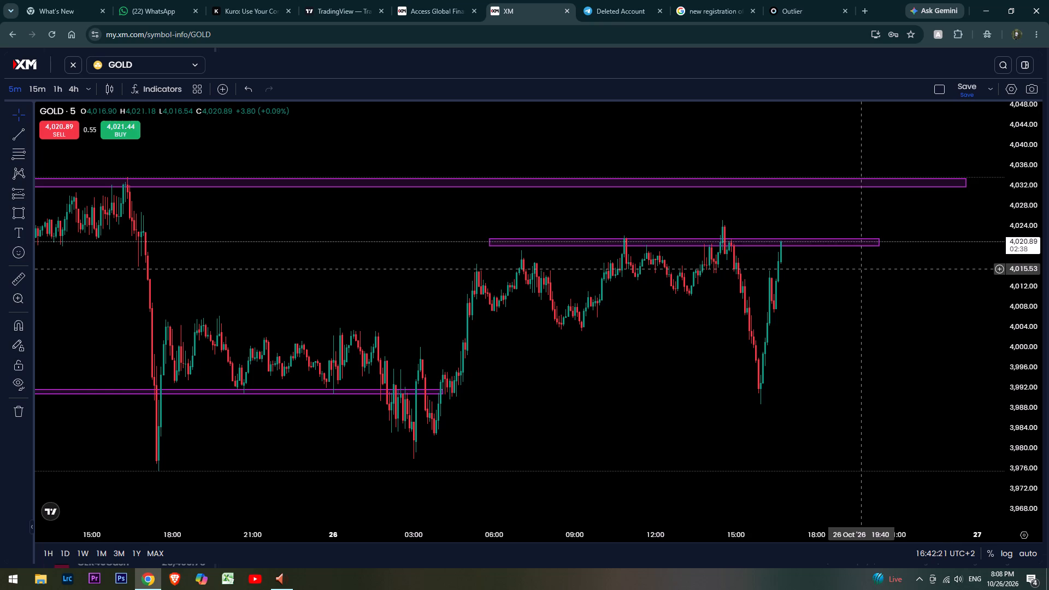
Close the new registration, Telegram, Kuro, WhatsApp, What's New and Outlier browser tabs, keeping only the TradingView and XM tabs.
left_click(715, 0)
left_click(749, 12)
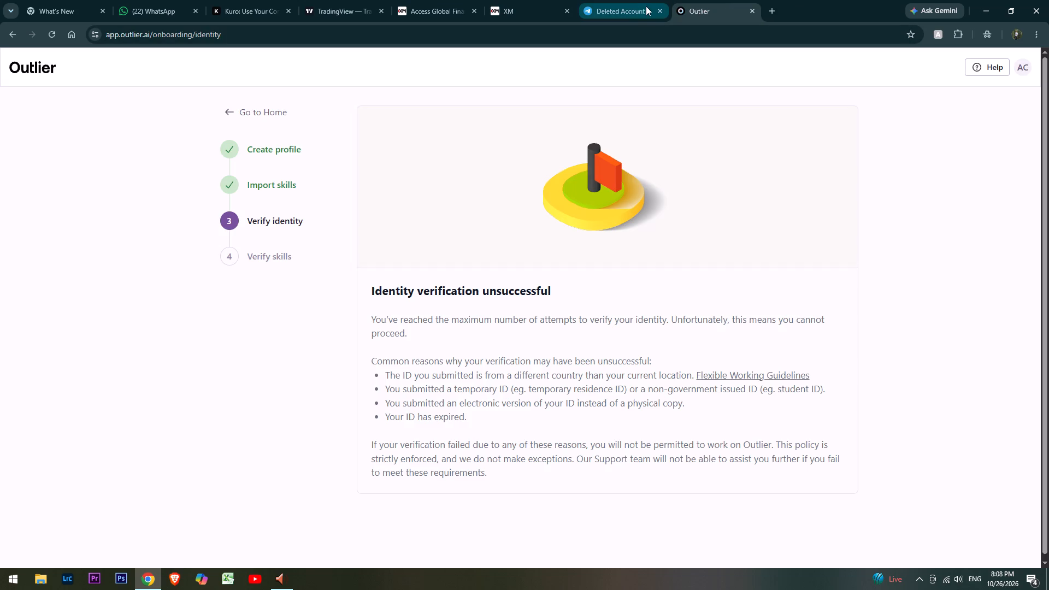
left_click(658, 11)
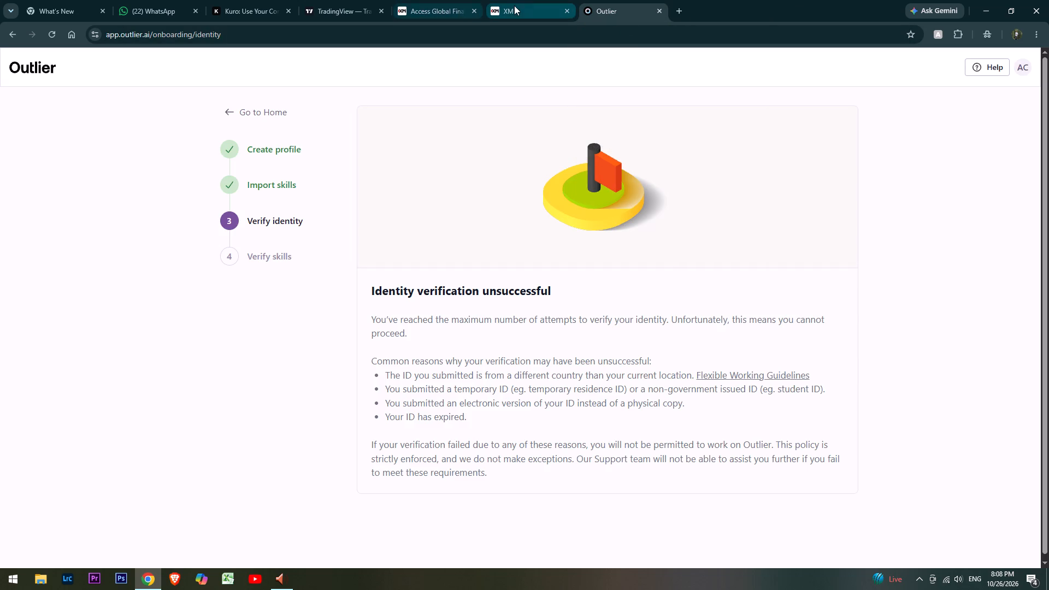
left_click(287, 8)
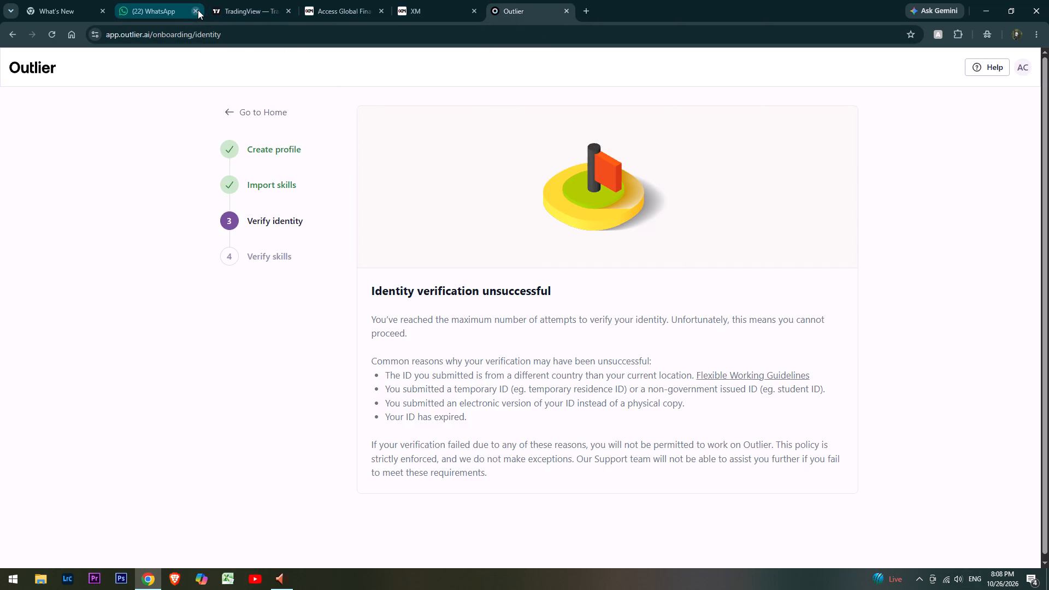
left_click(198, 10)
left_click(103, 8)
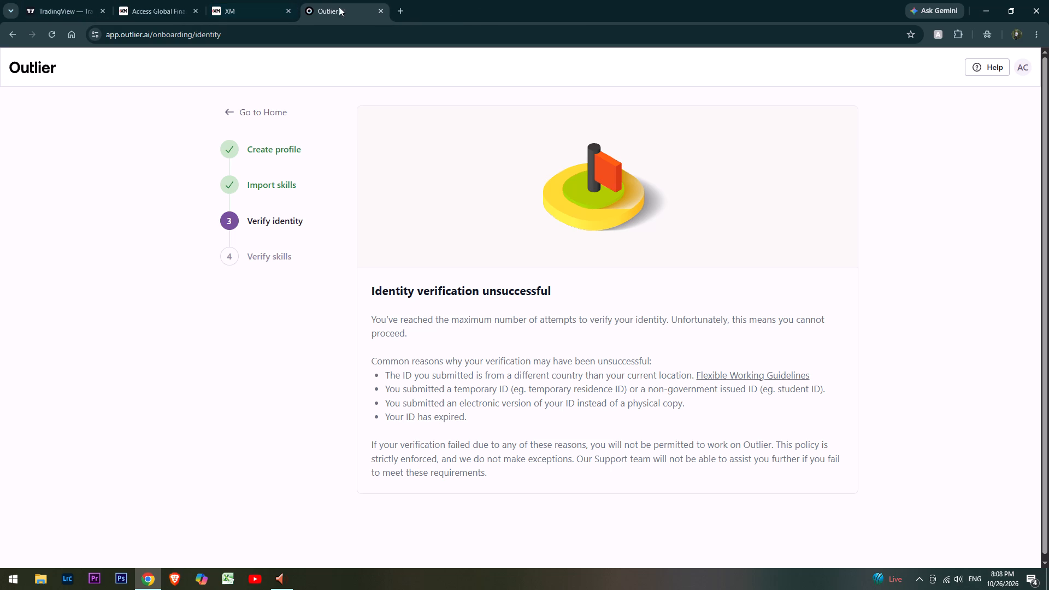
left_click(381, 11)
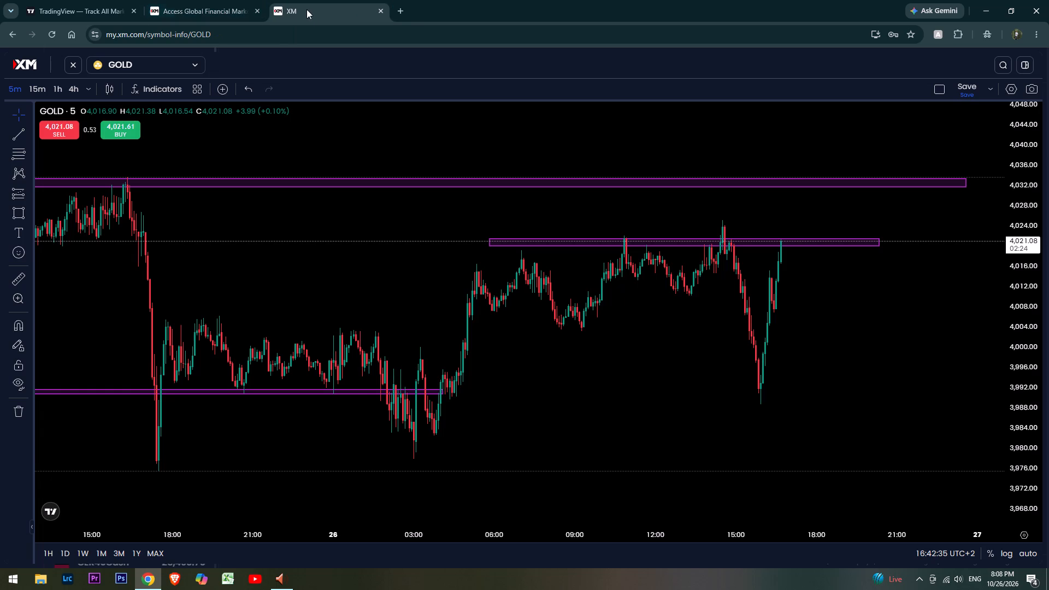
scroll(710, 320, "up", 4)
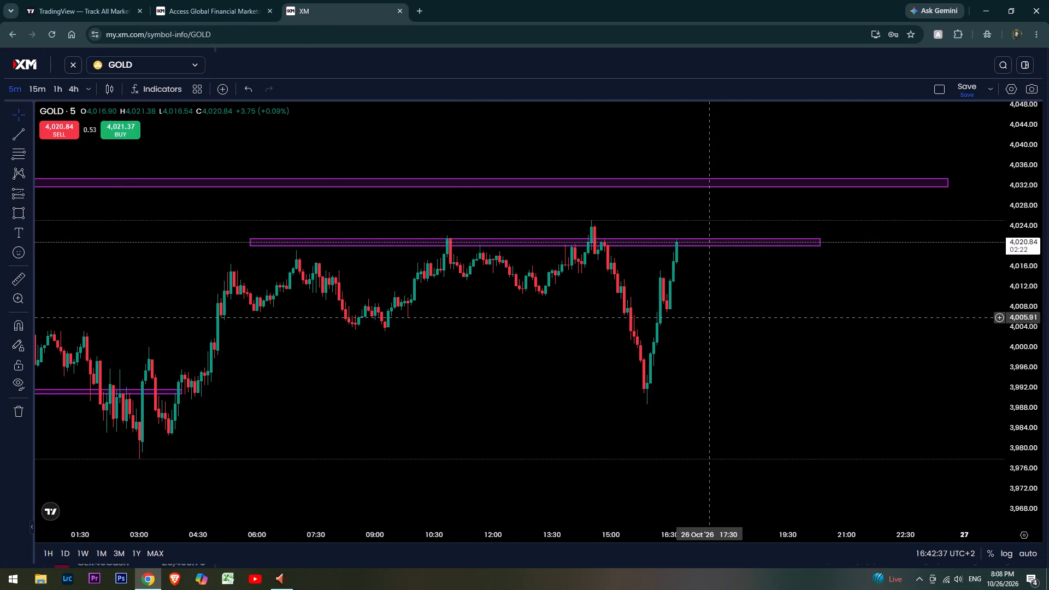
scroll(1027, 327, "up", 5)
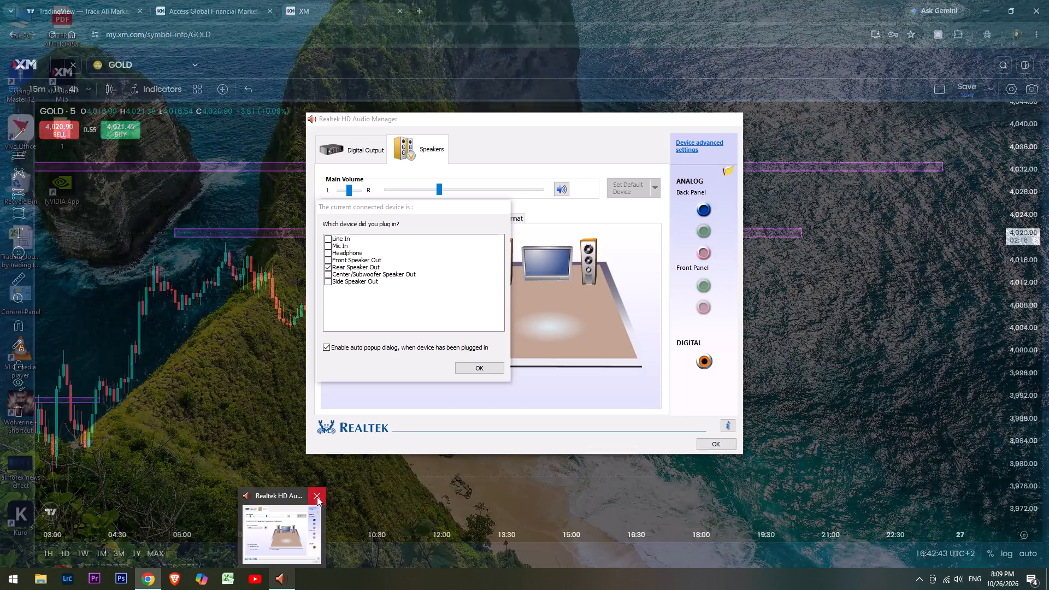
Accept the connected-device prompt with Rear Speaker Out selected and close Realtek HD Audio Manager.
left_click(317, 497)
left_click(322, 498)
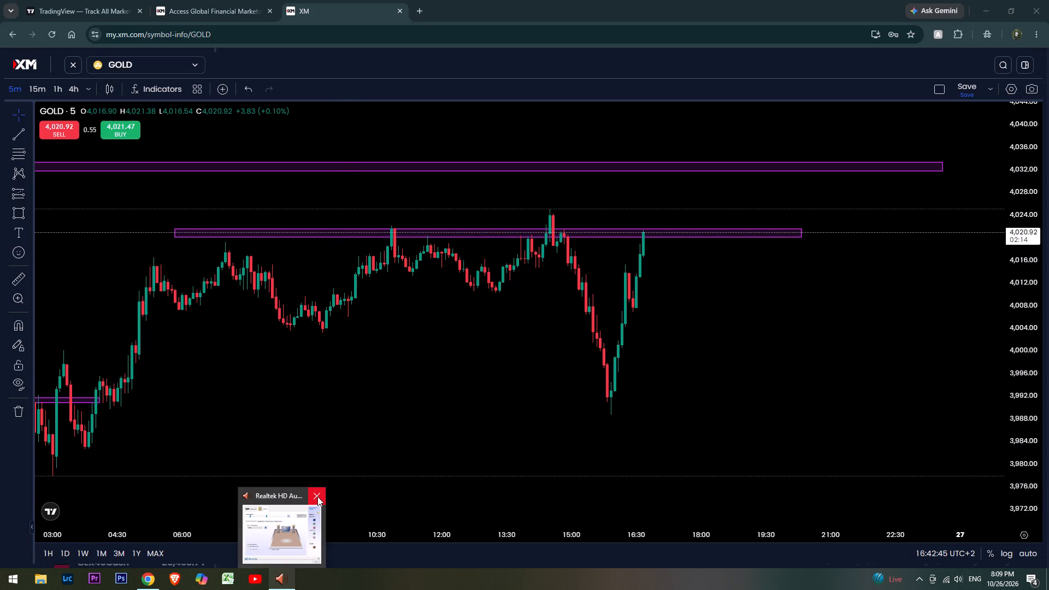
left_click(317, 497)
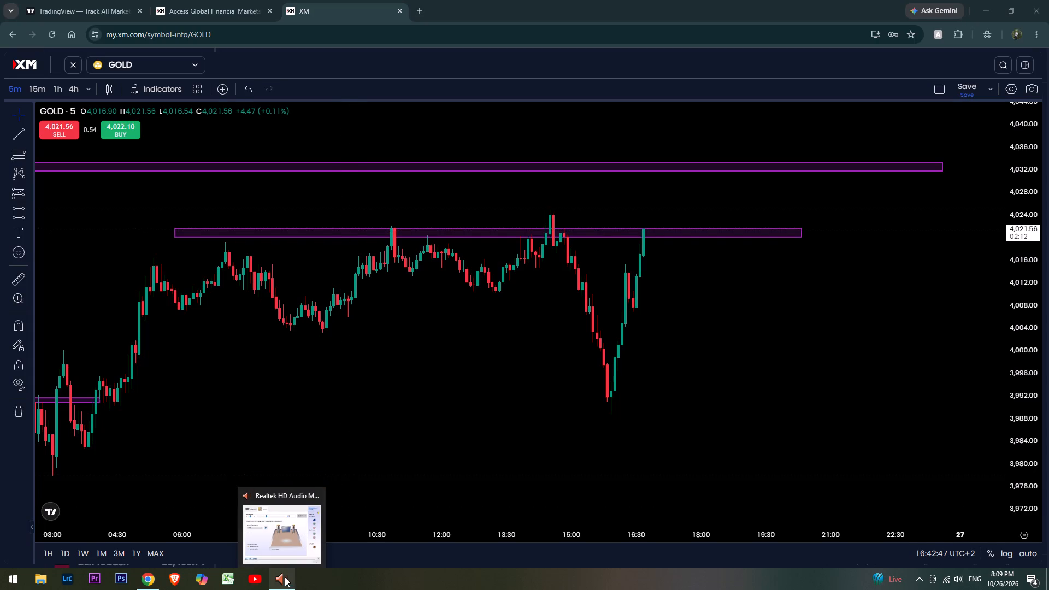
left_click(313, 492)
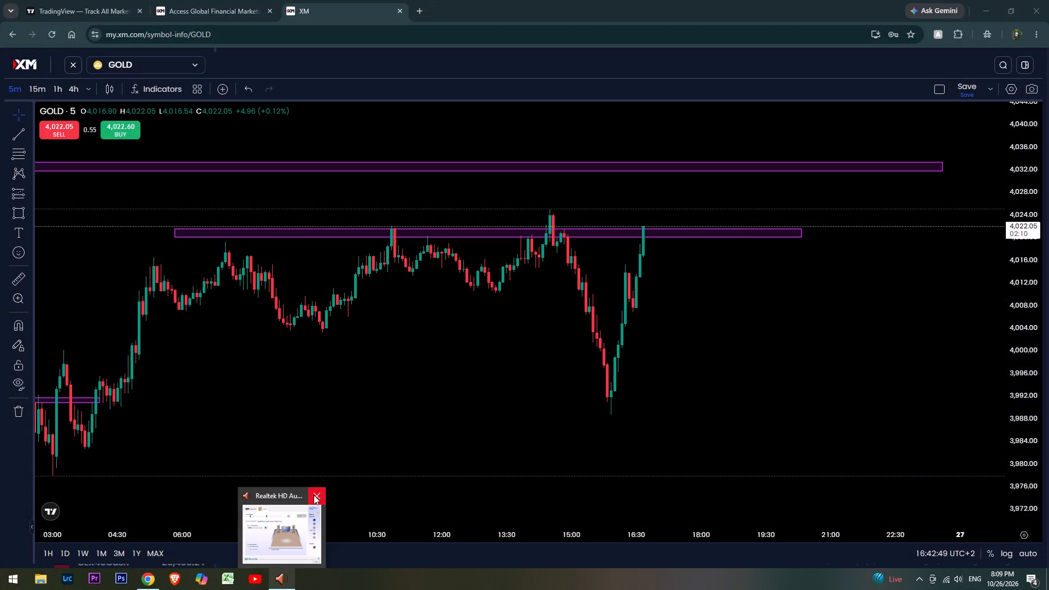
left_click(294, 526)
left_click(467, 367)
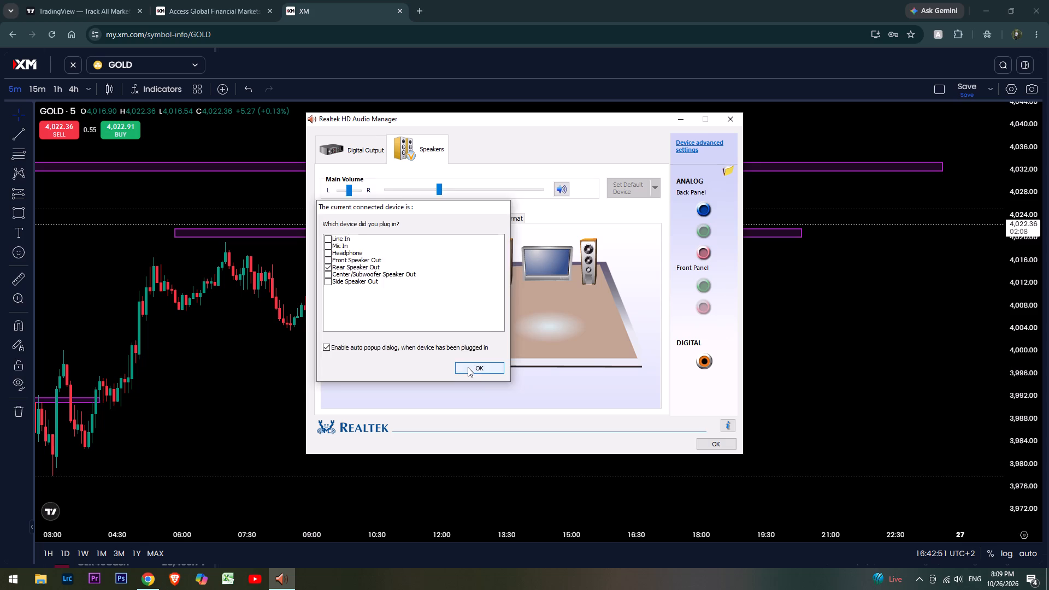
left_click(730, 117)
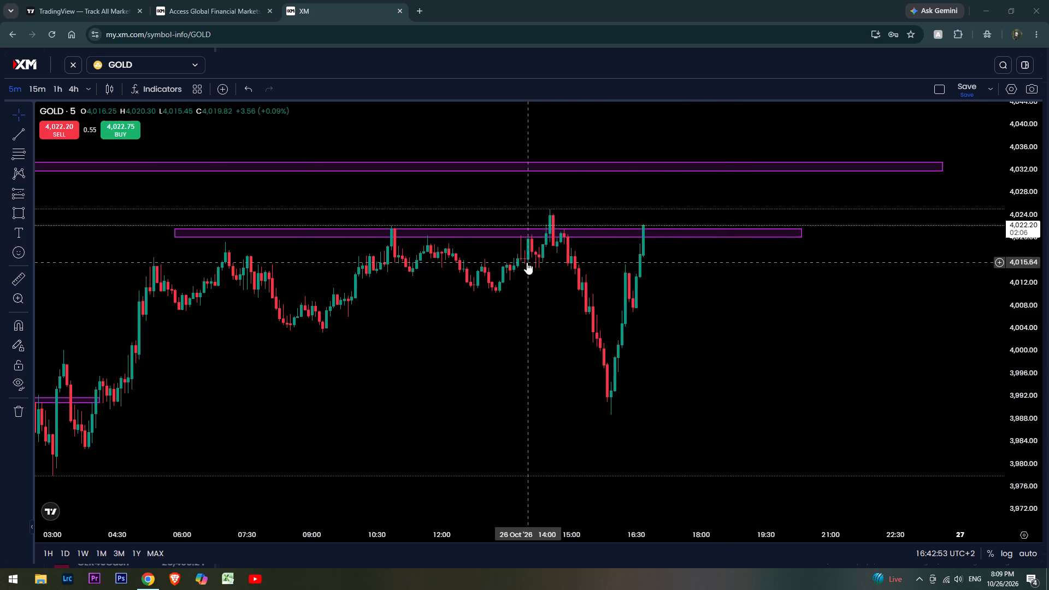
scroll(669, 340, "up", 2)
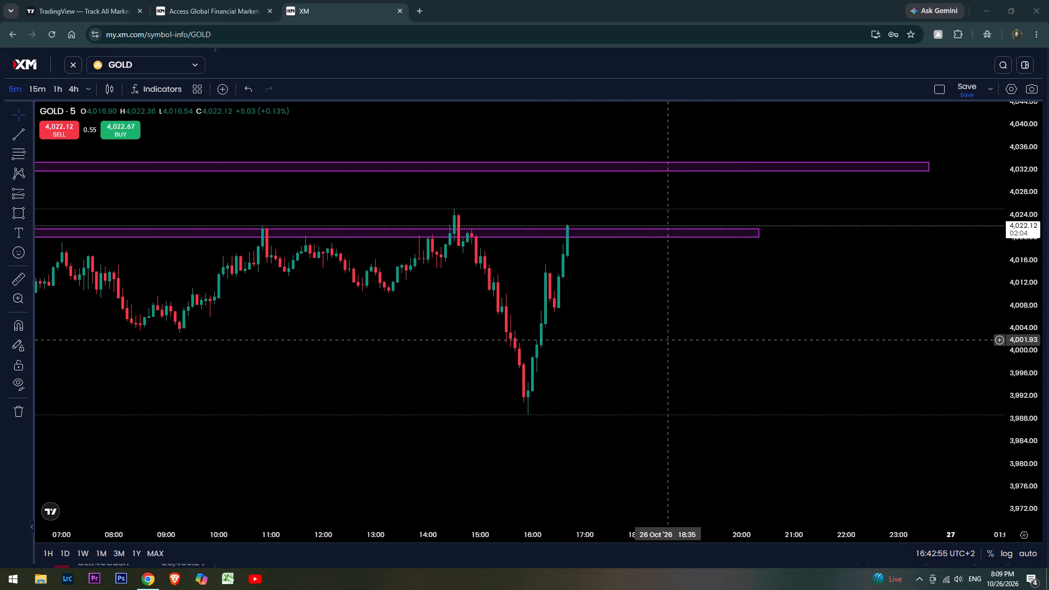
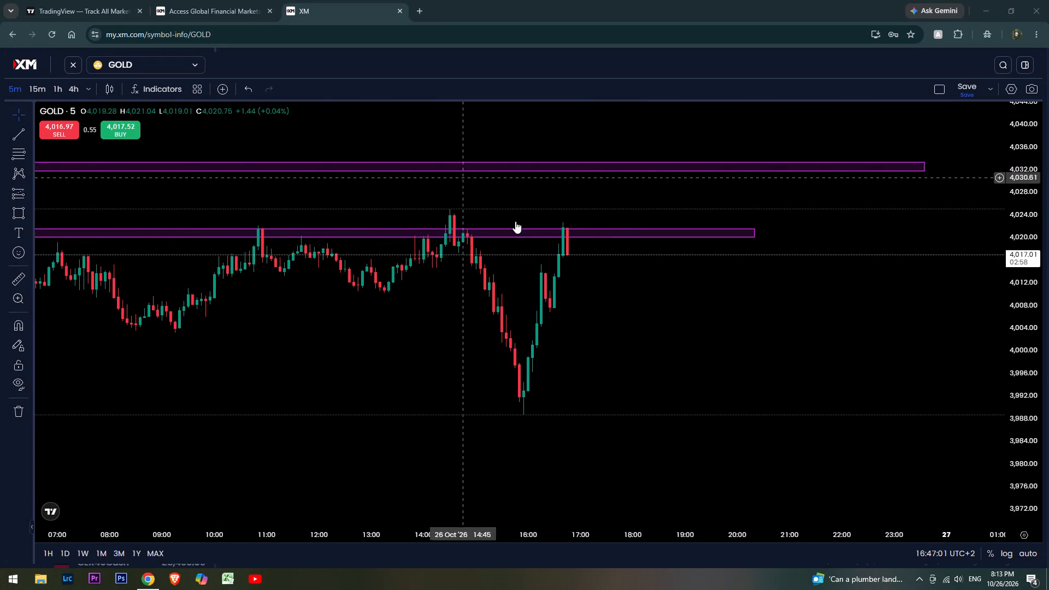
Place and confirm a market sell order for 0.02 lots of GOLD, without a preset price or TP/SL.
scroll(576, 285, "up", 3)
scroll(193, 360, "down", 1)
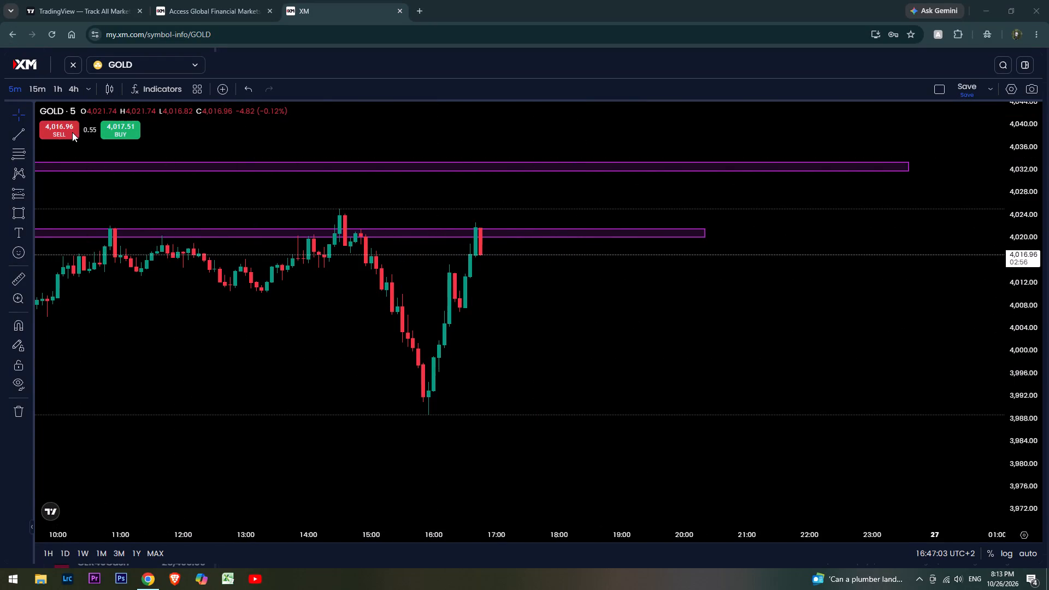
left_click(69, 133)
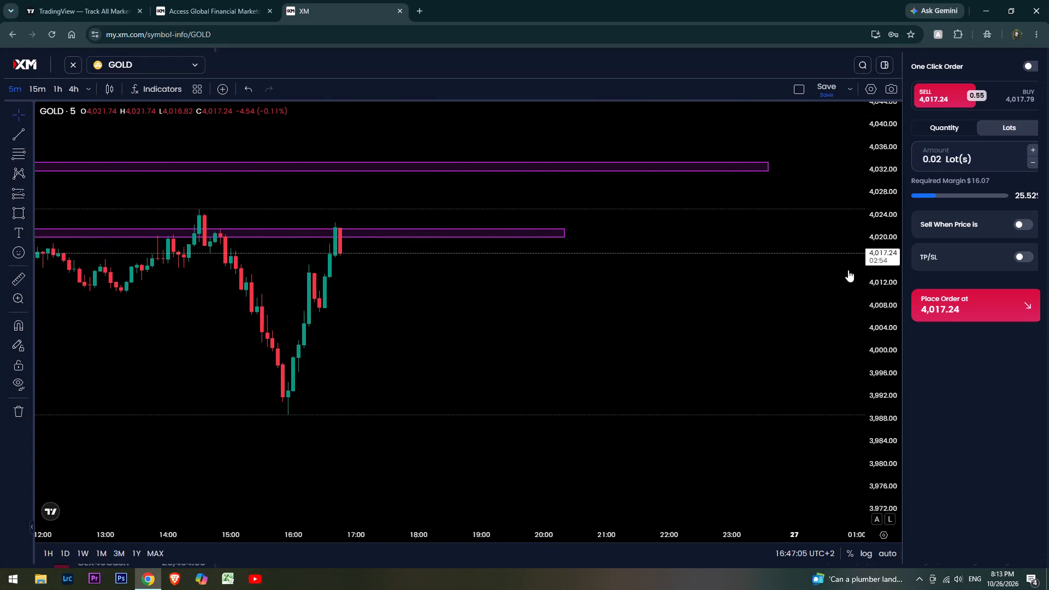
scroll(730, 296, "down", 3)
scroll(863, 285, "up", 3)
scroll(598, 306, "down", 3)
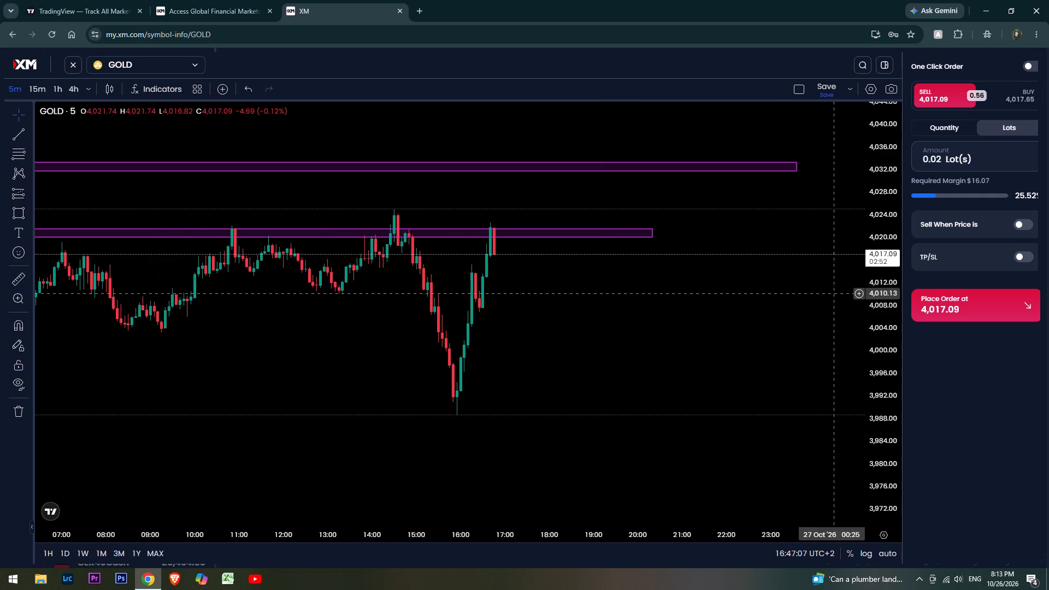
scroll(889, 291, "up", 8)
left_click_drag(569, 333, 611, 316)
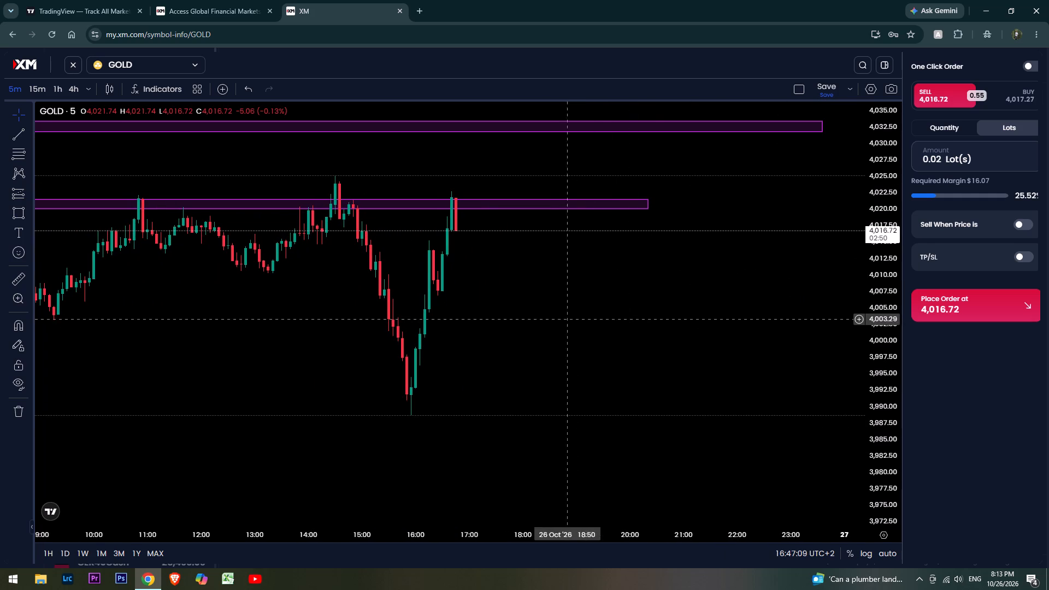
left_click(979, 305)
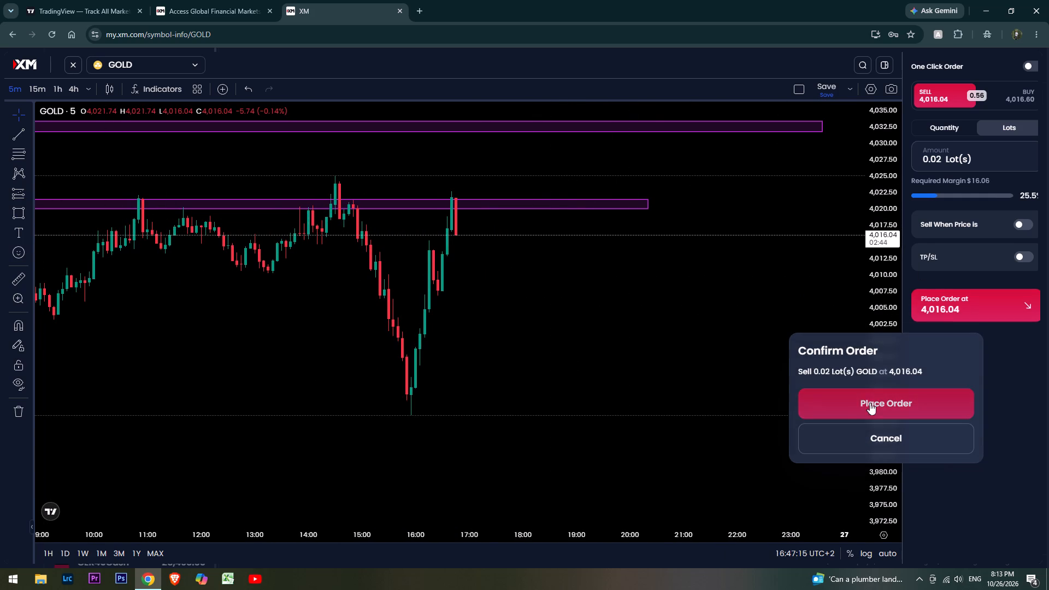
left_click(874, 400)
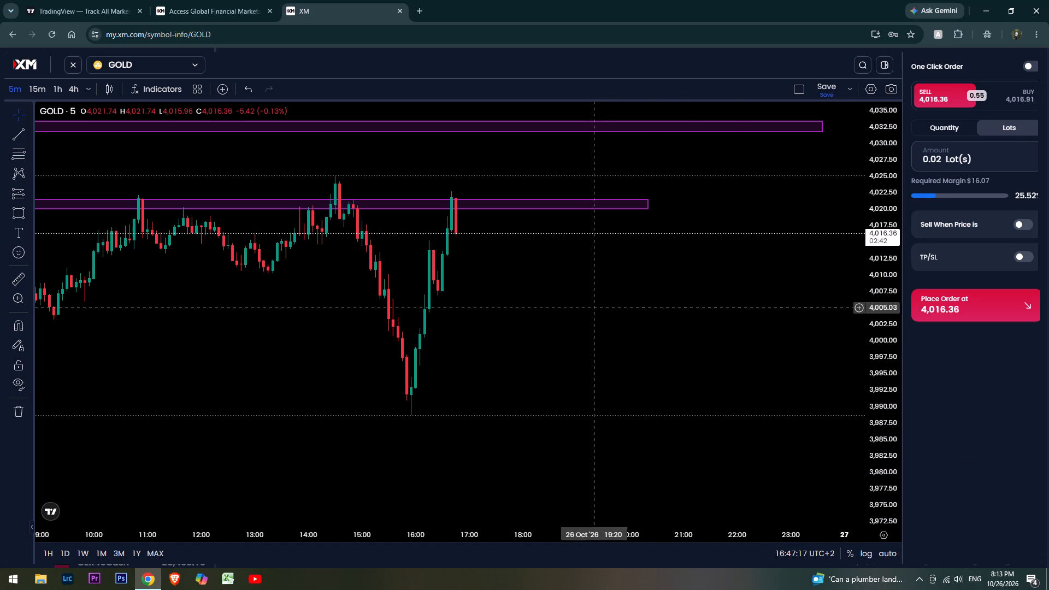
Add a stop loss to the open GOLD sell position at about 4,022.72, just above the lower purple zone.
scroll(592, 308, "down", 2)
scroll(861, 280, "up", 8)
scroll(749, 308, "down", 4)
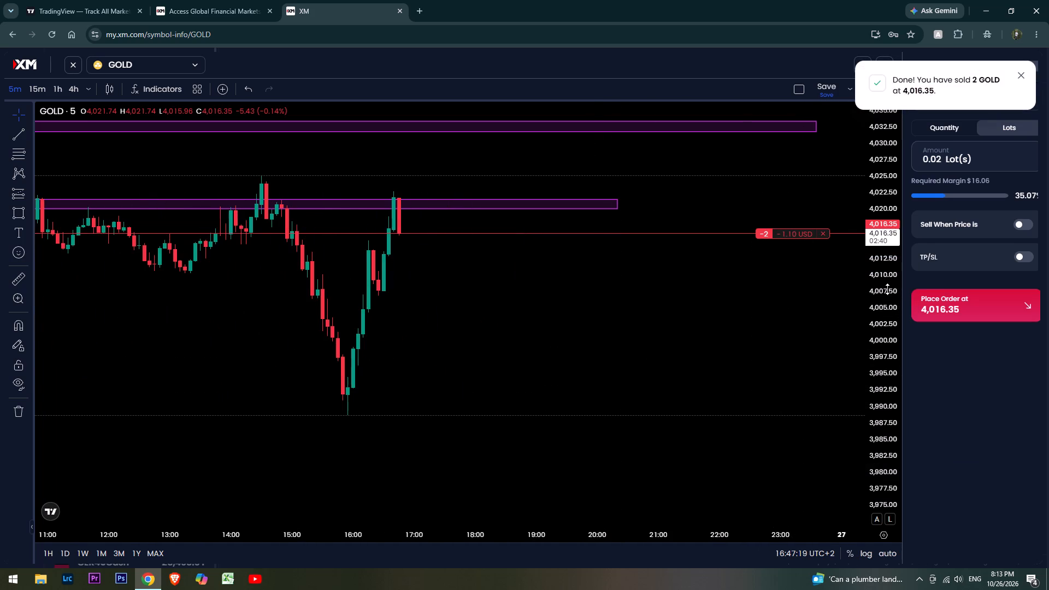
scroll(887, 289, "up", 9)
scroll(682, 308, "down", 2)
left_click_drag(709, 278, 688, 343)
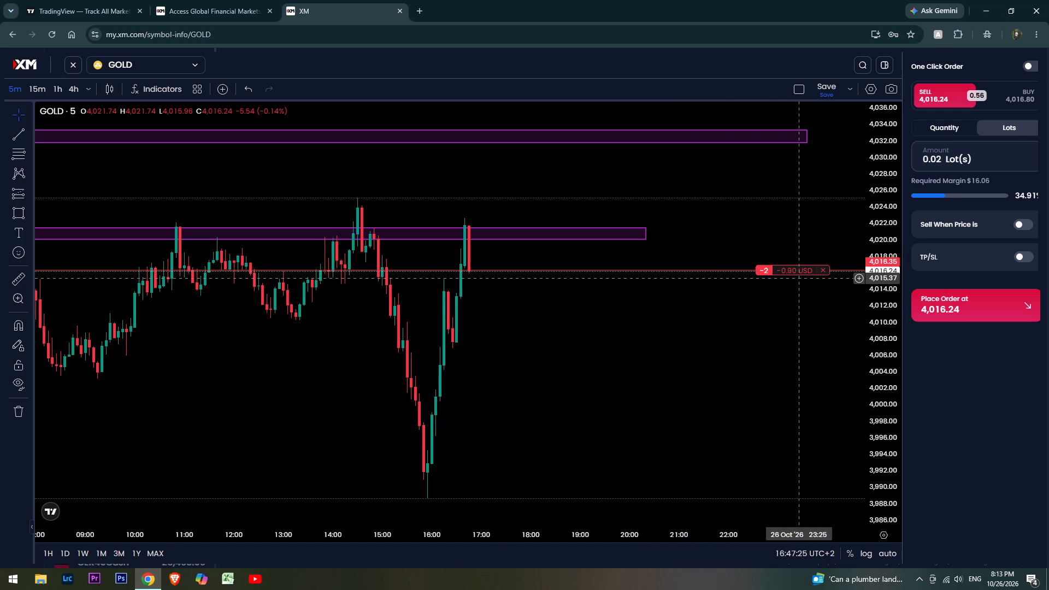
left_click_drag(746, 271, 746, 223)
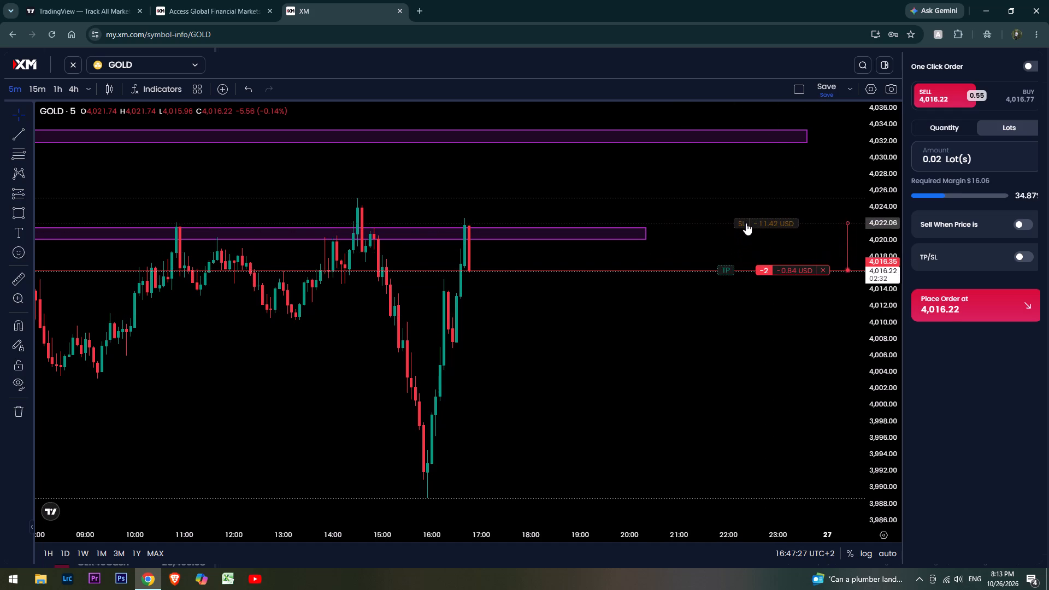
left_click_drag(746, 223, 755, 217)
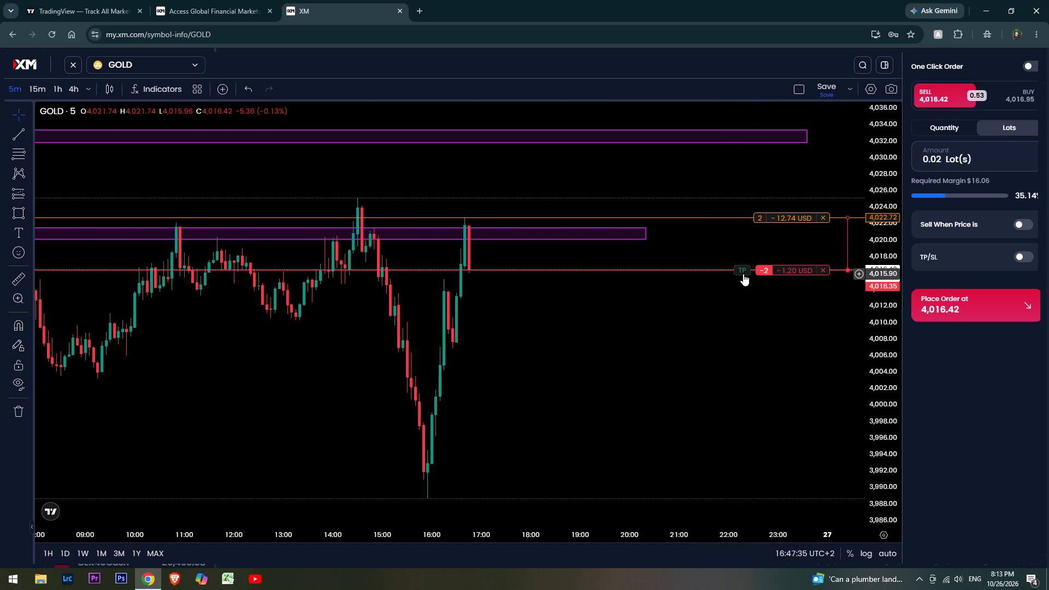
Add a take profit to the GOLD sell position at about 3,992.31, just above the recent swing low.
left_click_drag(743, 273, 731, 474)
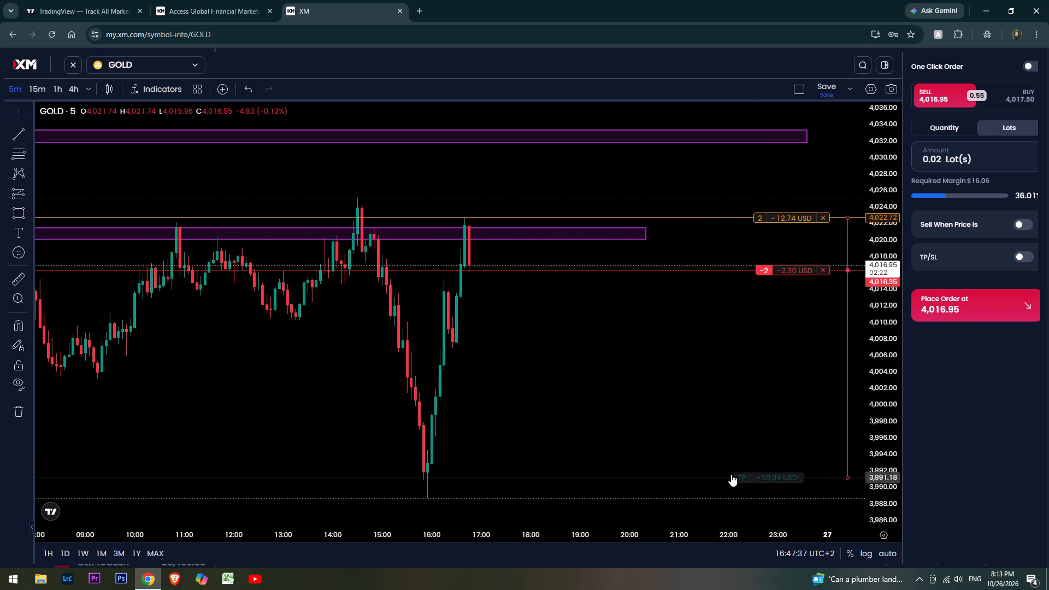
left_click_drag(731, 474, 737, 468)
scroll(709, 384, "up", 1)
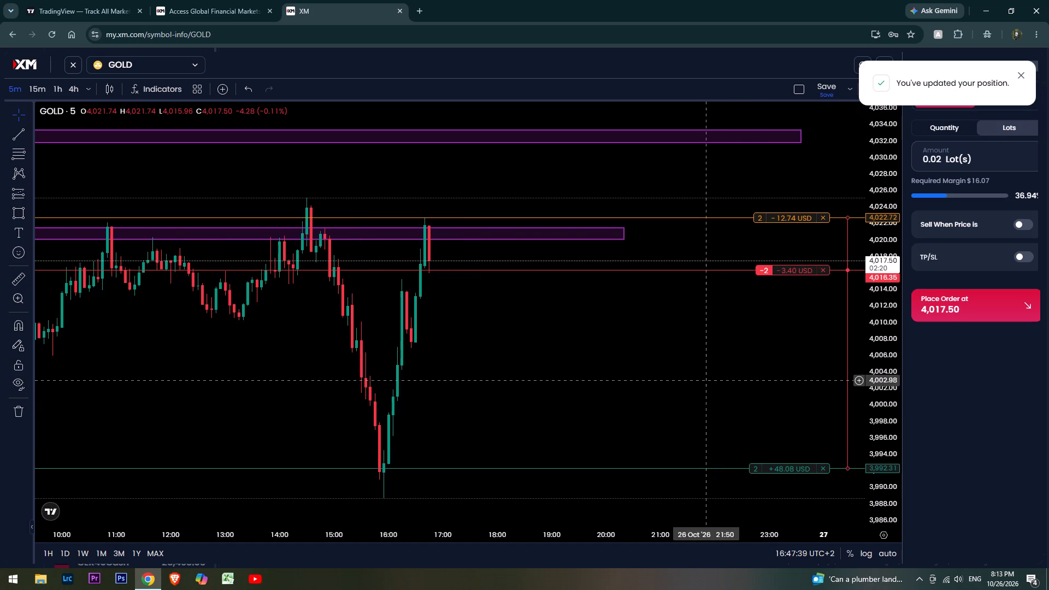
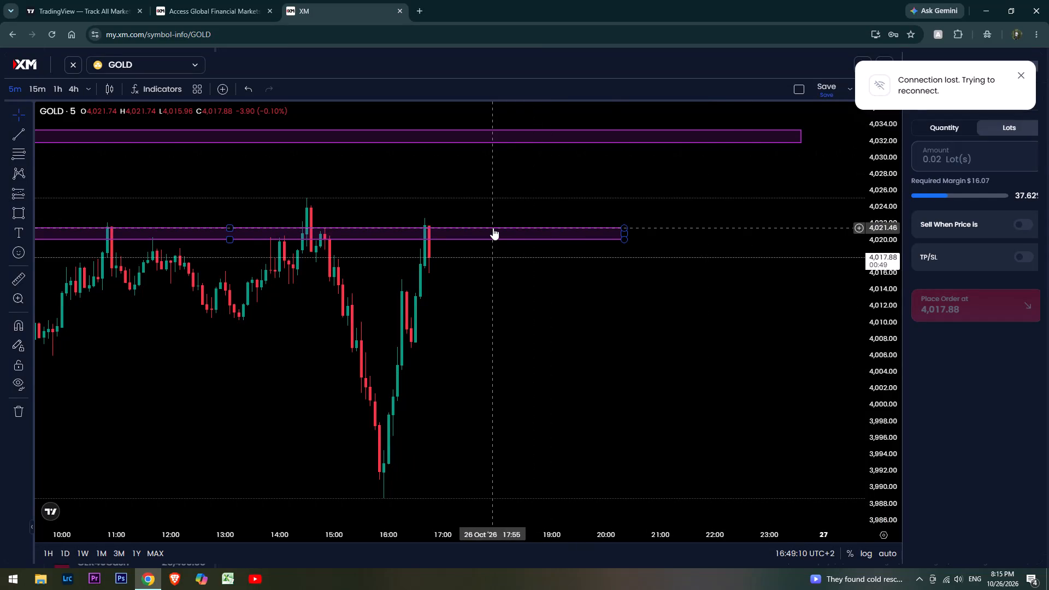
Reload the GOLD trading page to restore the lost connection.
key("ctrl+r")
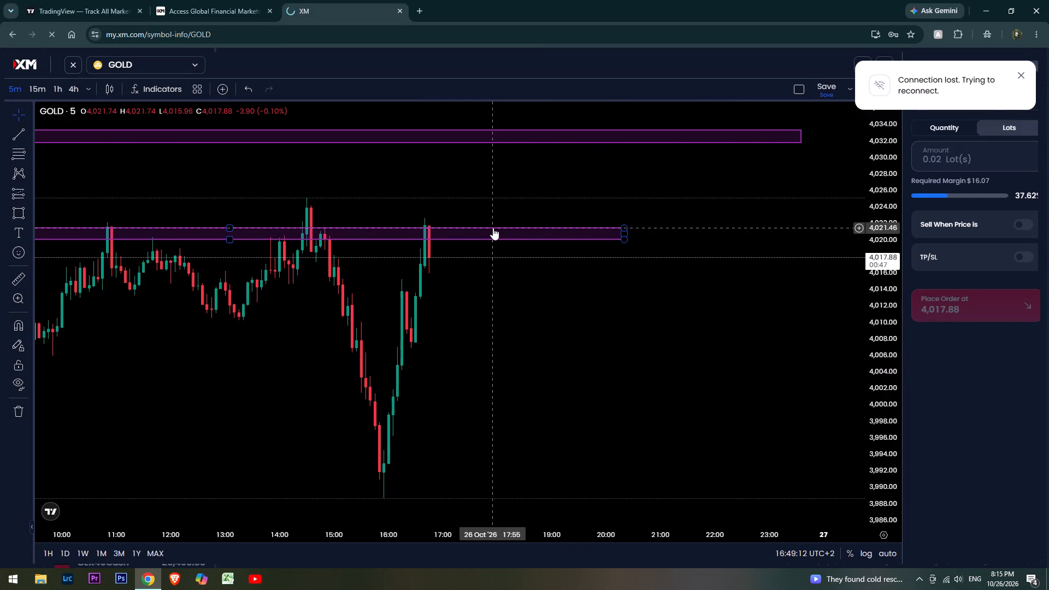
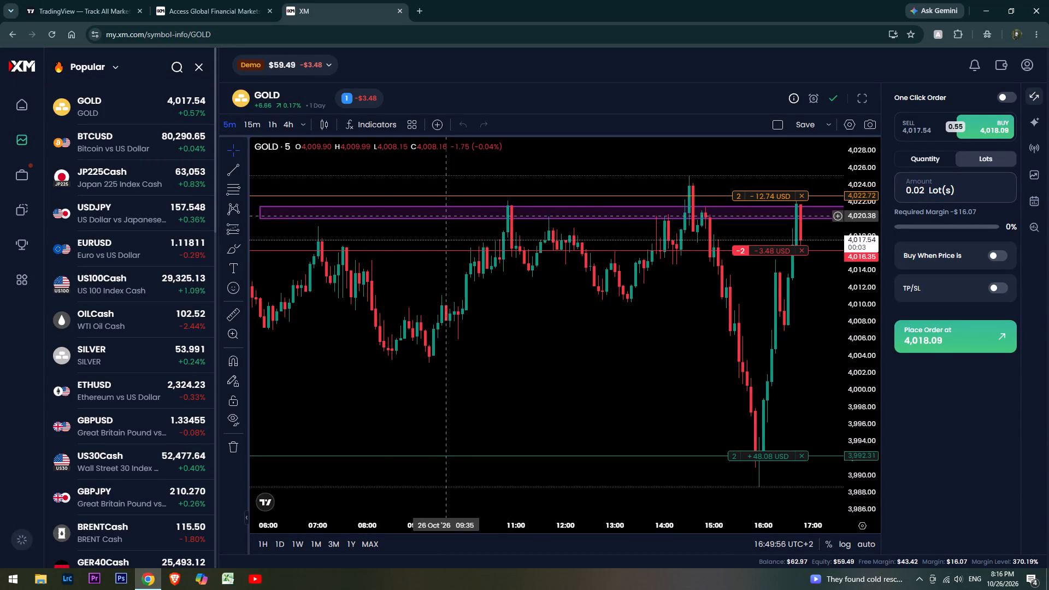
Expand the GOLD chart to full size and examine the 5-minute price action around the open sell position and marked zone.
left_click(863, 98)
scroll(869, 302, "up", 6)
left_click_drag(737, 338, 391, 332)
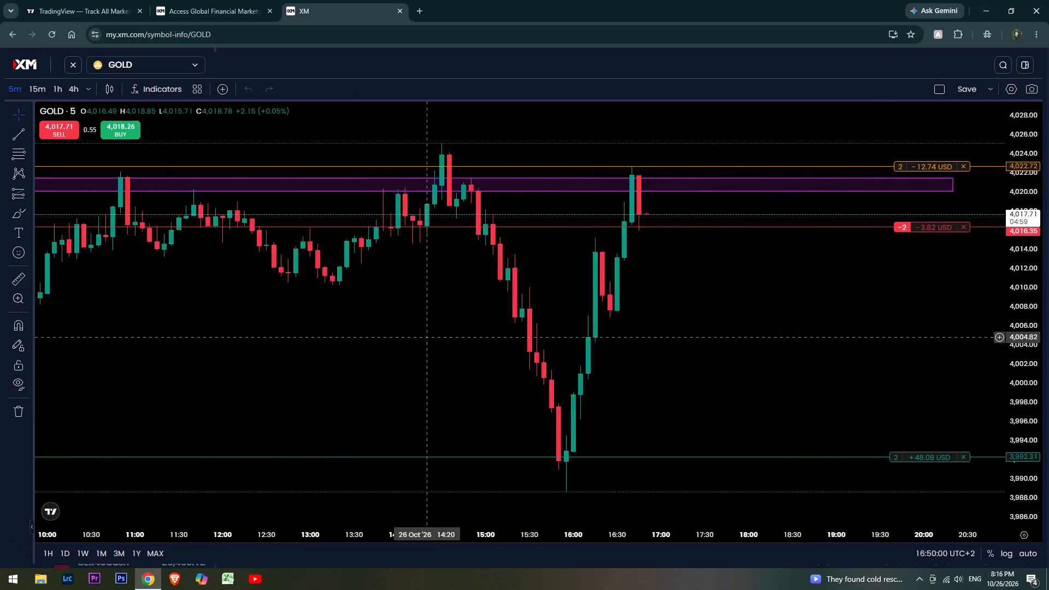
left_click_drag(391, 332, 226, 300)
scroll(874, 433, "up", 1)
scroll(1041, 349, "down", 6)
scroll(811, 342, "down", 4)
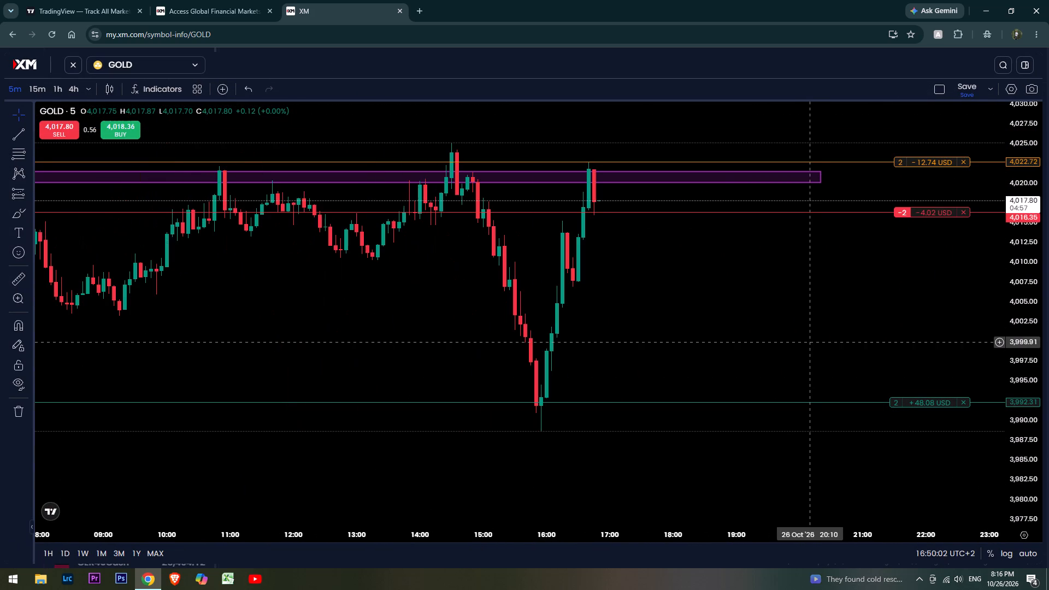
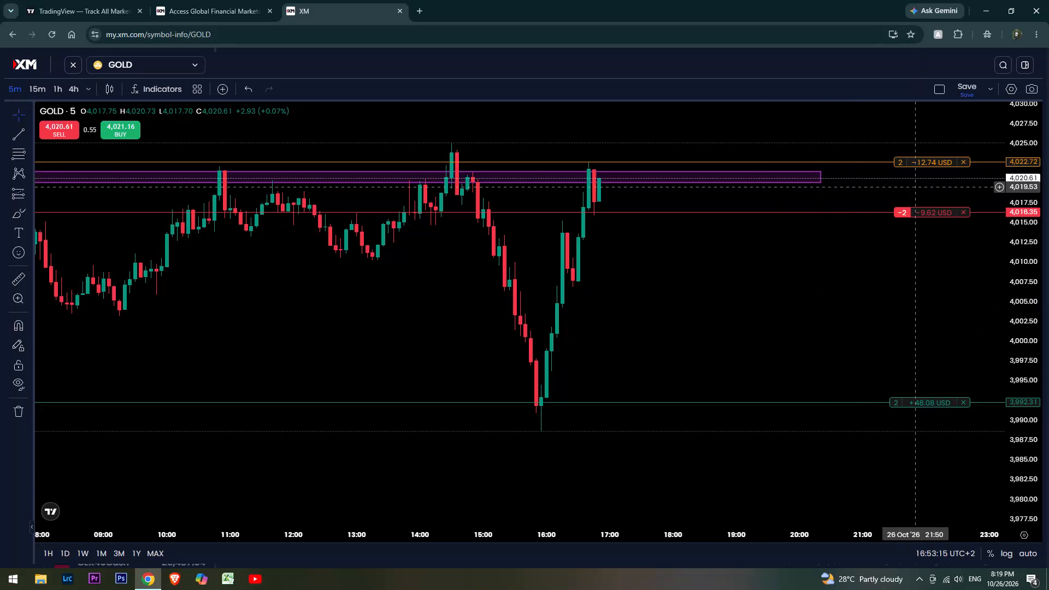
Raise the GOLD sell position's stop loss to 4,026.65, above the recent swing high and the marked zone.
left_click_drag(903, 166, 903, 141)
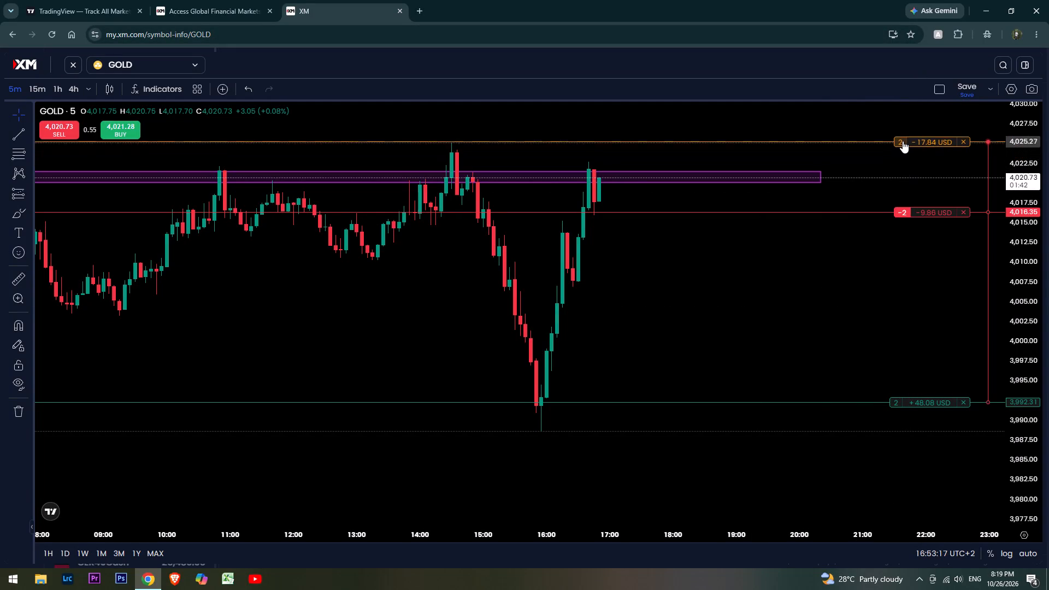
left_click_drag(903, 141, 908, 131)
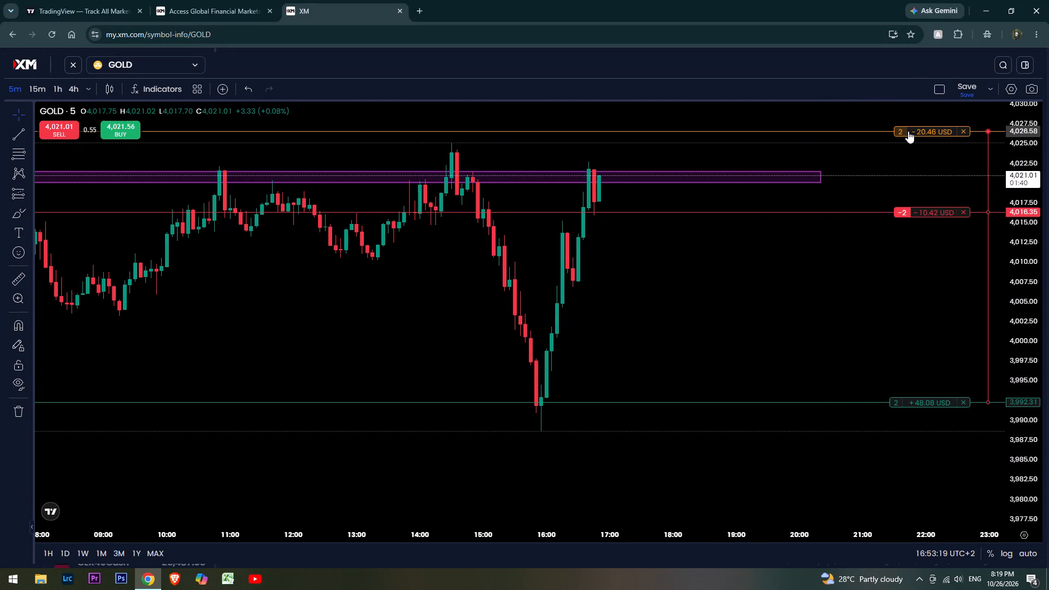
left_click_drag(908, 131, 910, 131)
Move the GOLD sell position's take profit up to 3,994.14, just above the recent swing low.
scroll(826, 274, "down", 2)
scroll(833, 265, "up", 2)
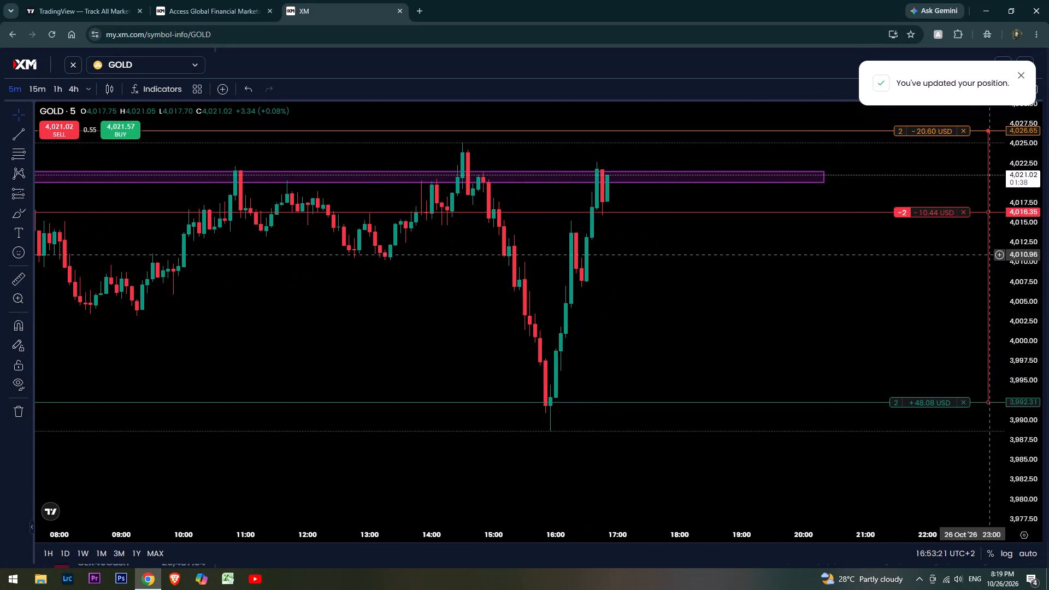
scroll(1015, 253, "down", 3)
scroll(932, 281, "up", 1)
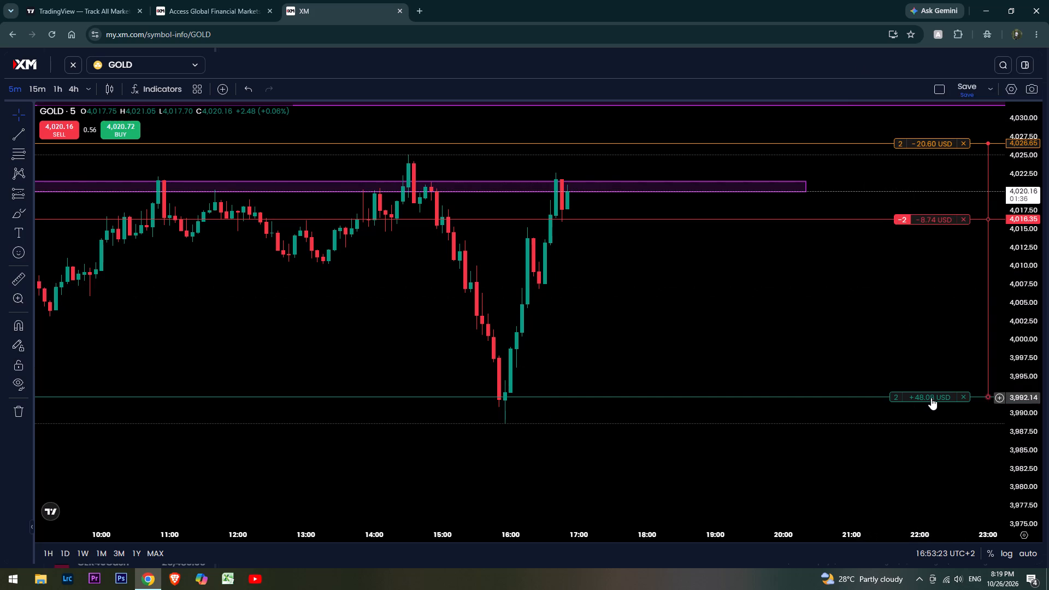
left_click_drag(905, 398, 910, 383)
left_click_drag(844, 323, 813, 334)
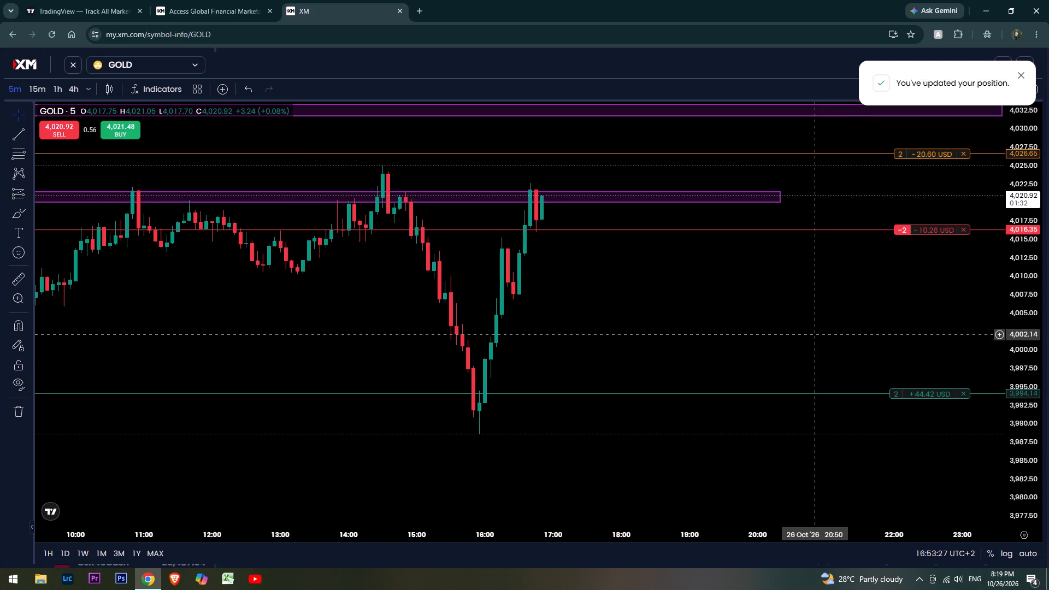
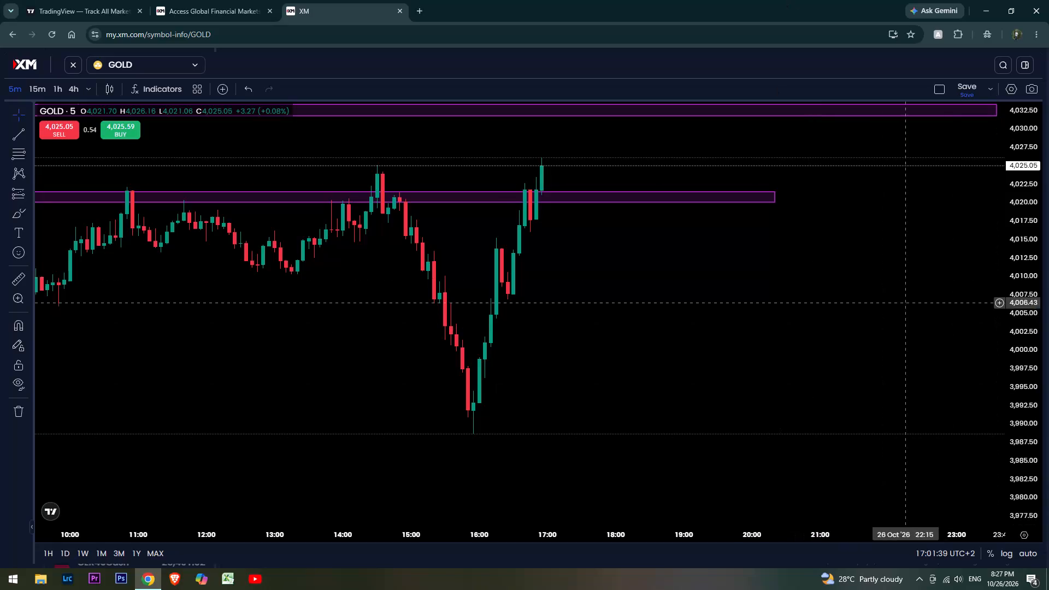
Examine GOLD's 5-minute price action around the marked zones and glance at the account and order overview outside the full-screen chart.
scroll(903, 304, "down", 5)
scroll(1028, 284, "down", 16)
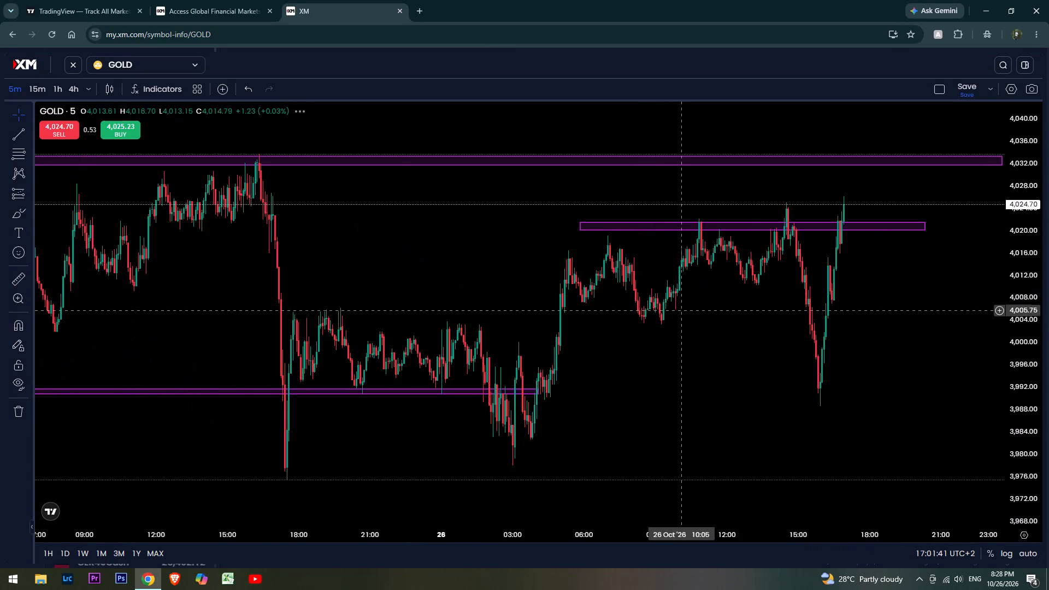
scroll(681, 311, "down", 5)
scroll(813, 369, "up", 3)
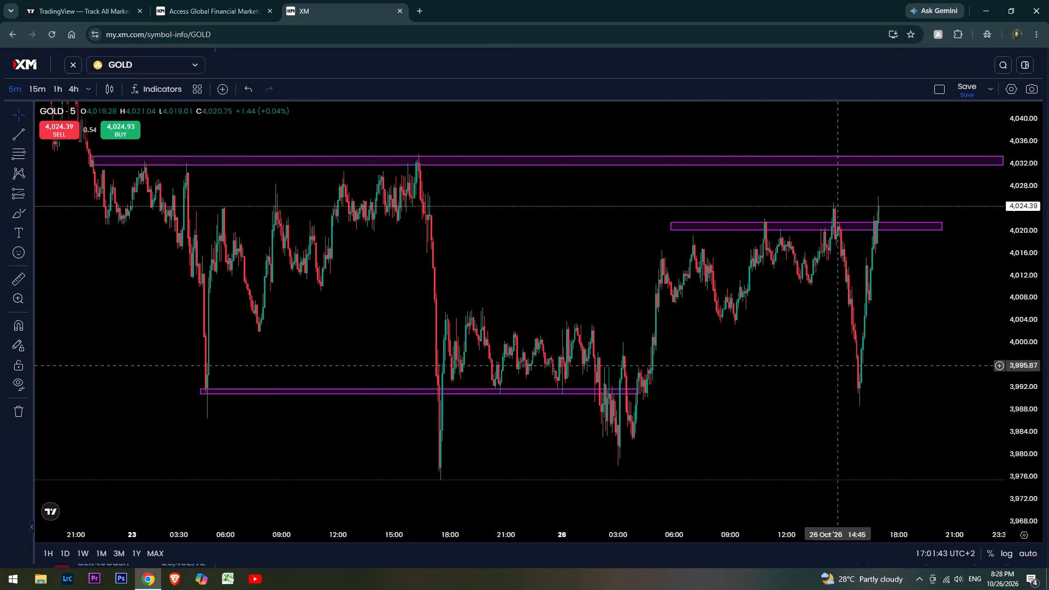
scroll(873, 362, "up", 3)
scroll(1037, 340, "up", 9)
left_click_drag(928, 341, 892, 380)
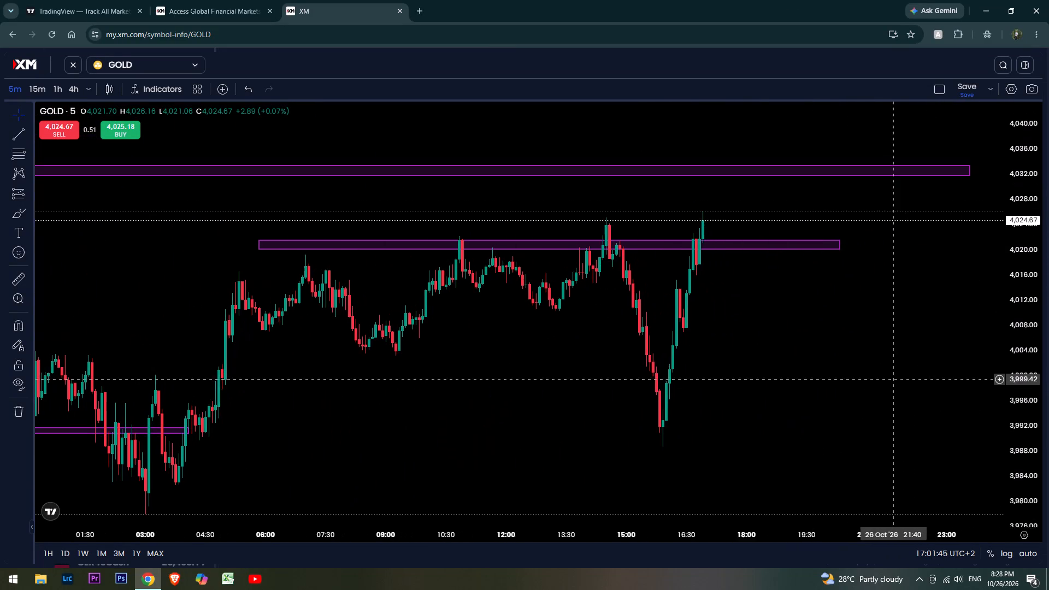
left_click_drag(892, 380, 886, 380)
left_click(78, 68)
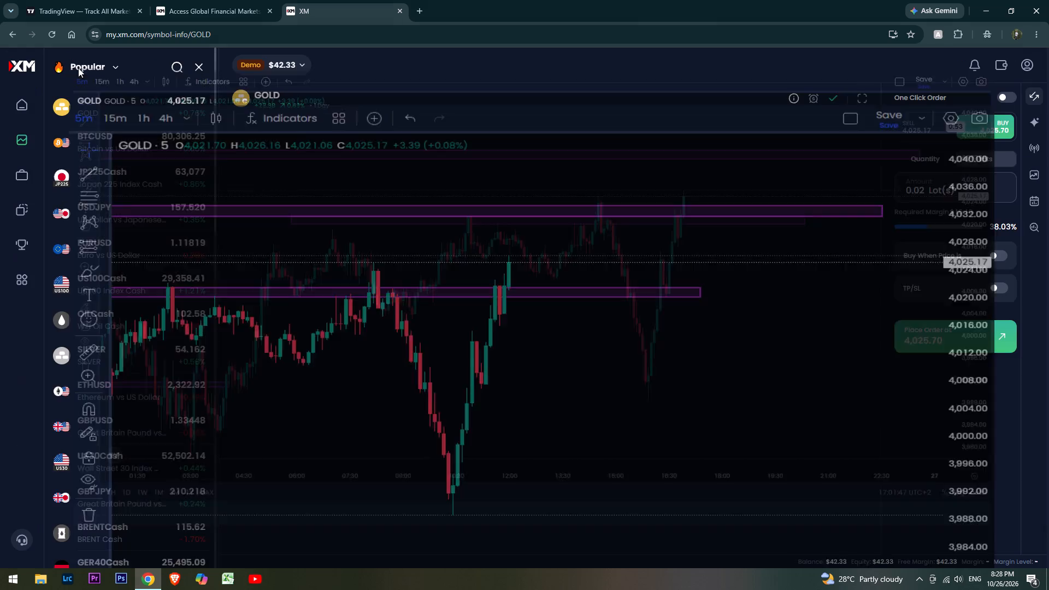
left_click(859, 96)
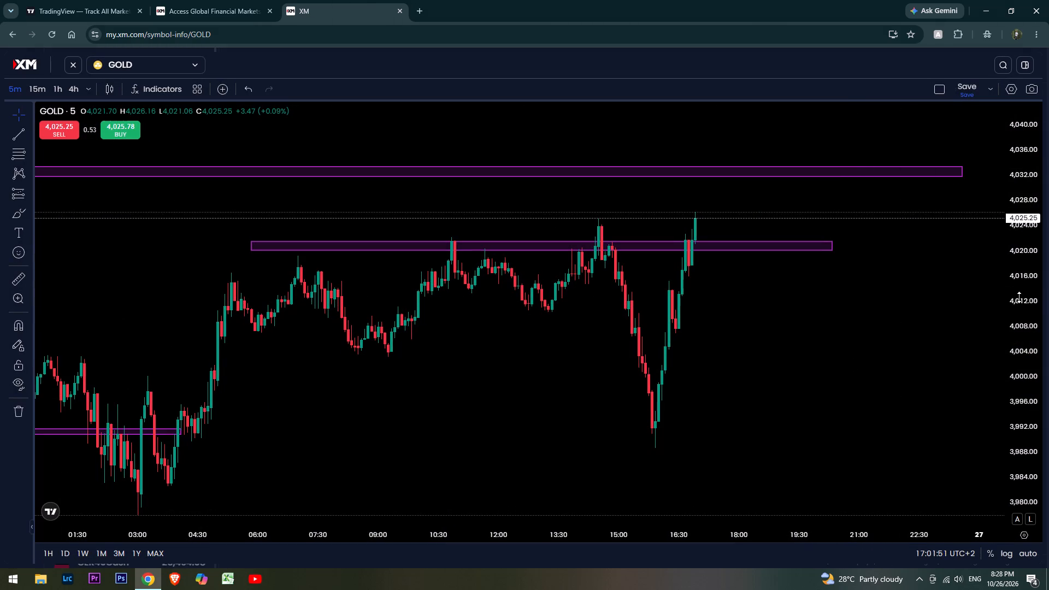
left_click_drag(732, 384, 823, 371)
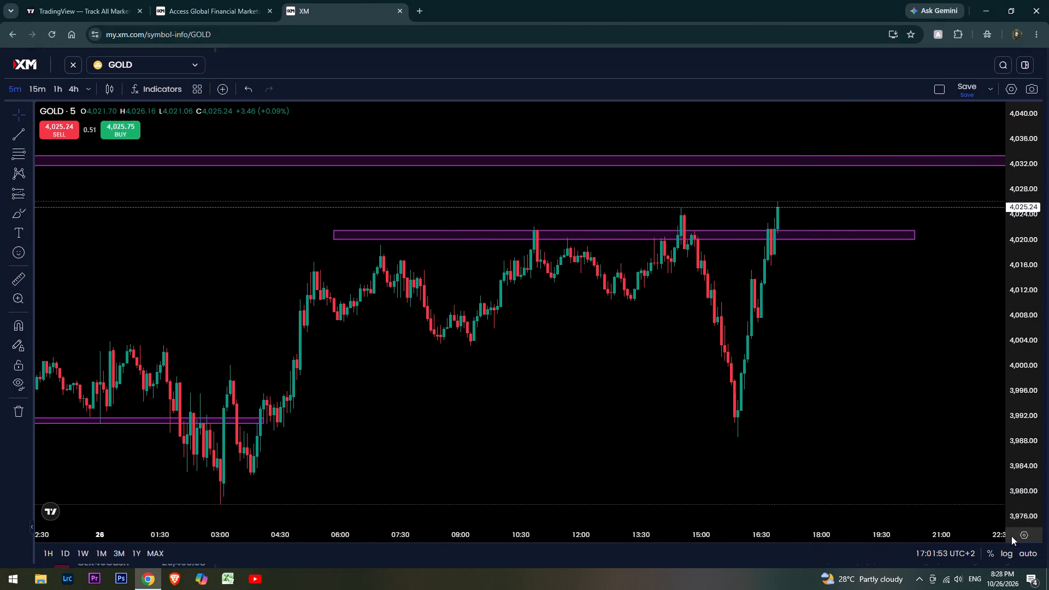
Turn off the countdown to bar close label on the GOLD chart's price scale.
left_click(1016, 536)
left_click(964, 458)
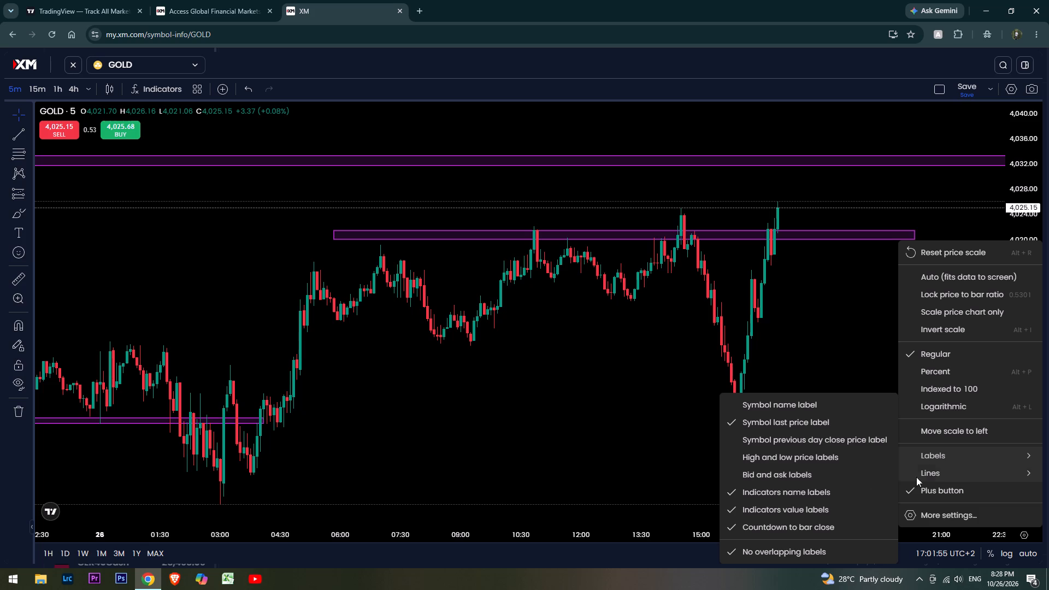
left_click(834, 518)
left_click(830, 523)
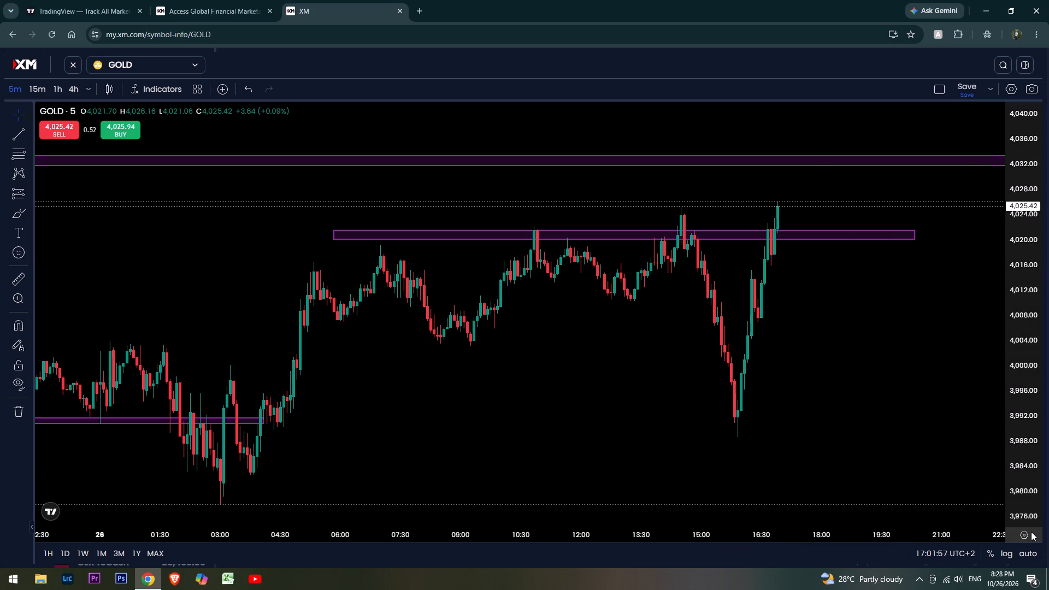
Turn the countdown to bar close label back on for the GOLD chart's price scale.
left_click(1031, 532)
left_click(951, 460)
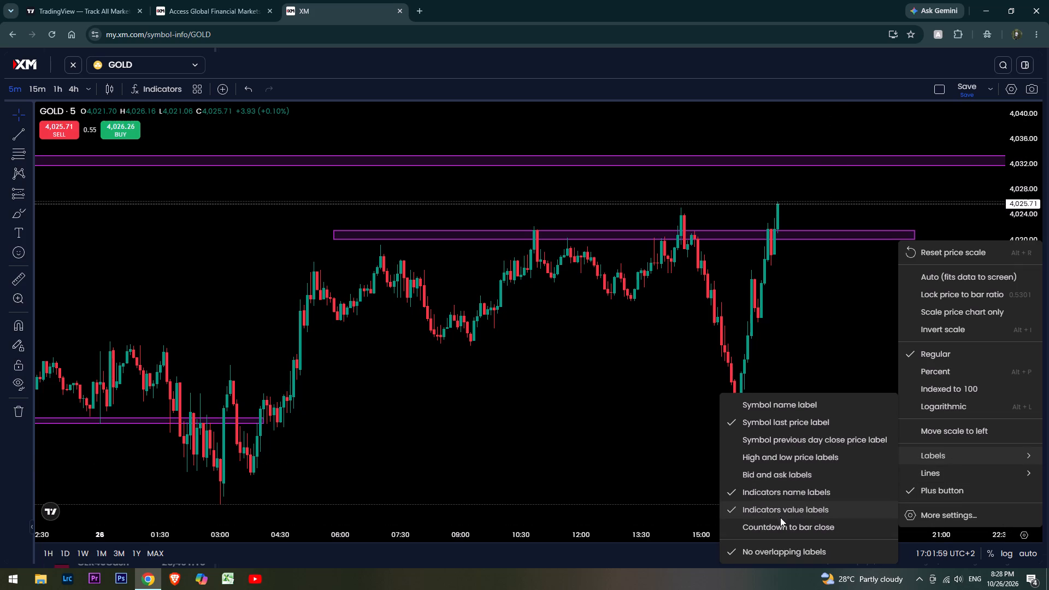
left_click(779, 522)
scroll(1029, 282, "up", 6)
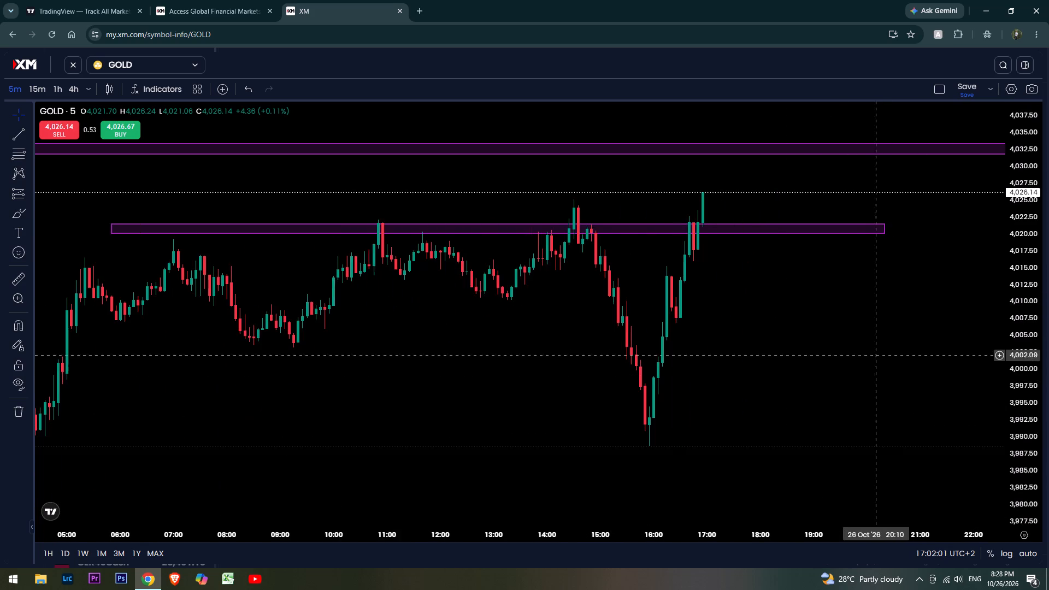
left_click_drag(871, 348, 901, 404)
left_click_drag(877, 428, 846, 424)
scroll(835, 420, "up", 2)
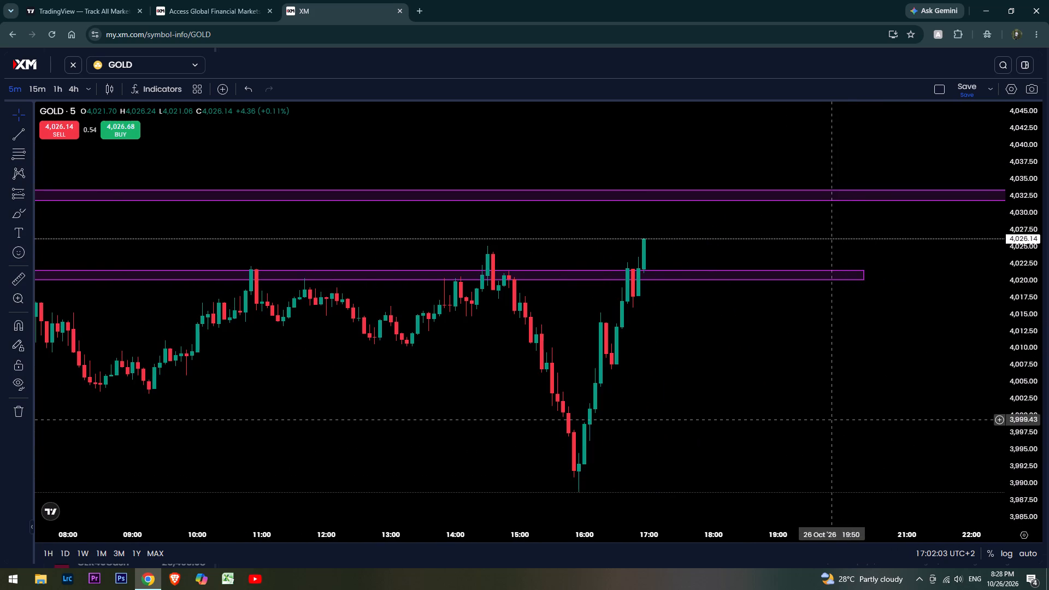
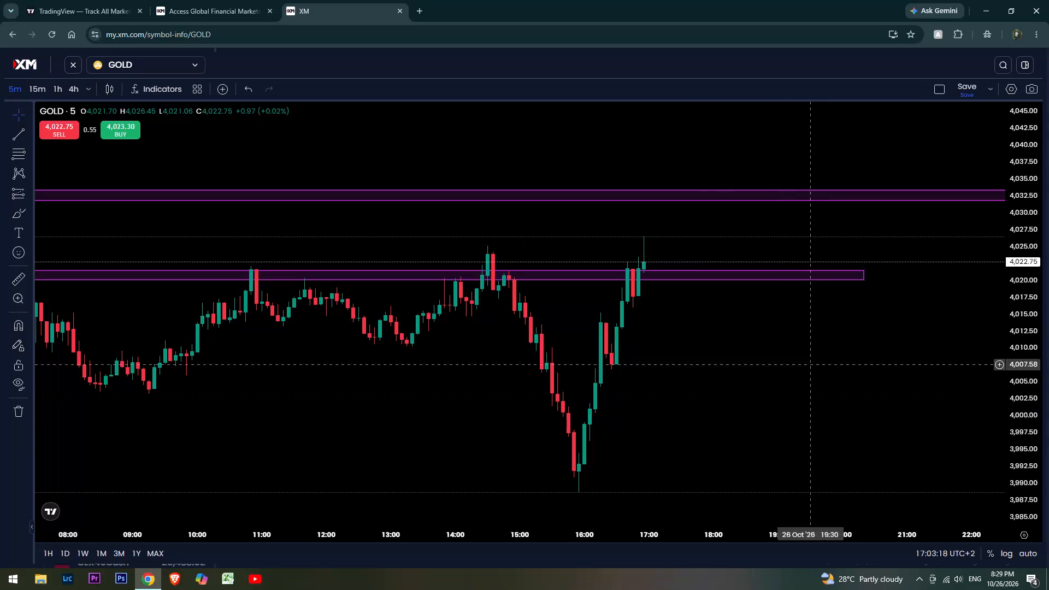
Place a market sell order for 0.03 lots of GOLD while price trades around the lower marked zone.
left_click(56, 126)
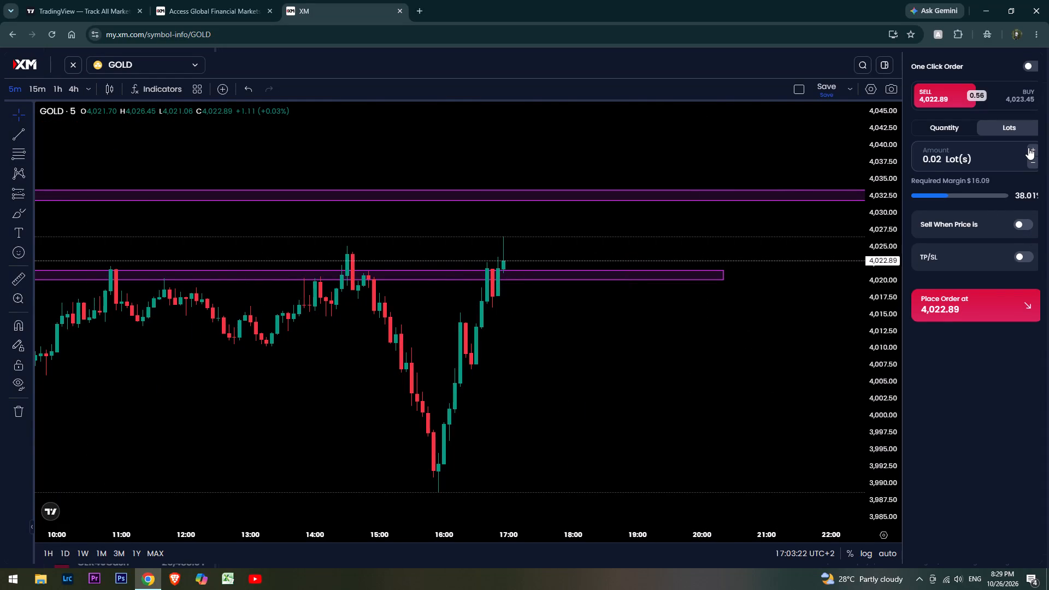
left_click(1028, 147)
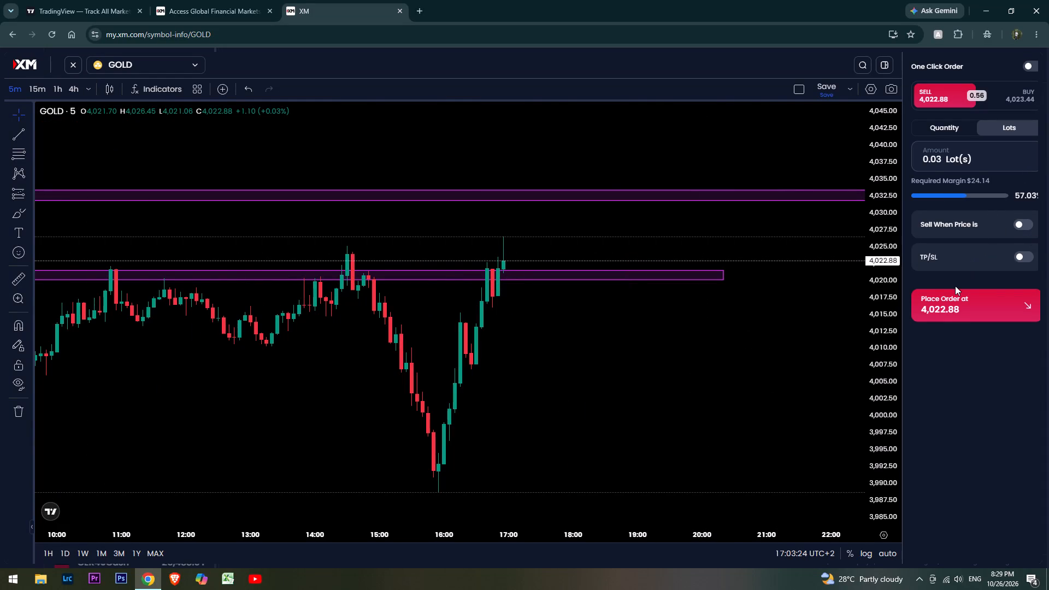
scroll(551, 438, "up", 3)
left_click_drag(473, 383, 605, 387)
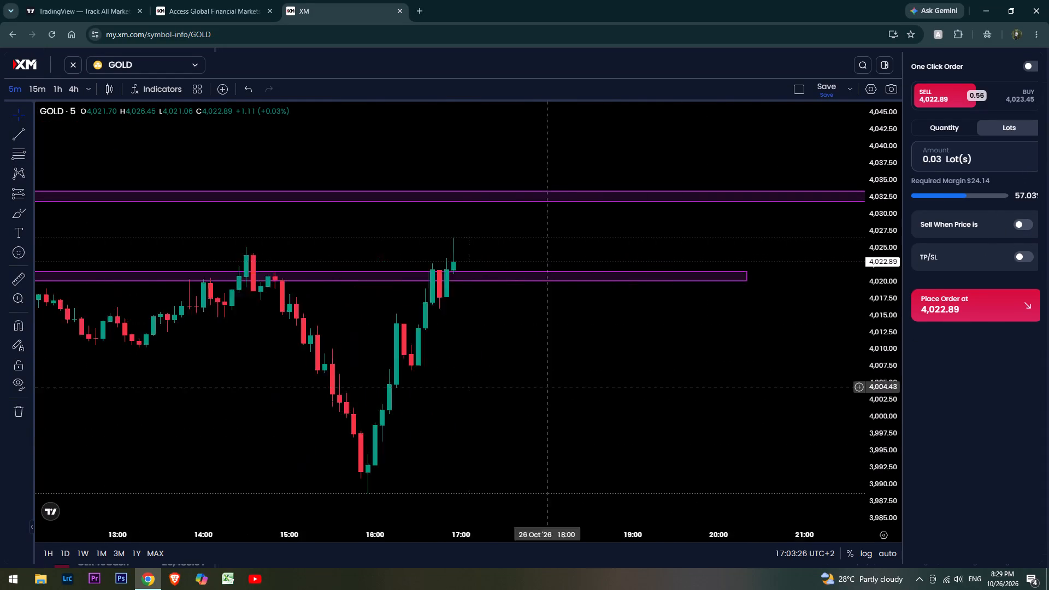
left_click_drag(605, 387, 768, 414)
left_click_drag(702, 436, 728, 391)
scroll(886, 328, "down", 3)
left_click_drag(780, 410, 734, 393)
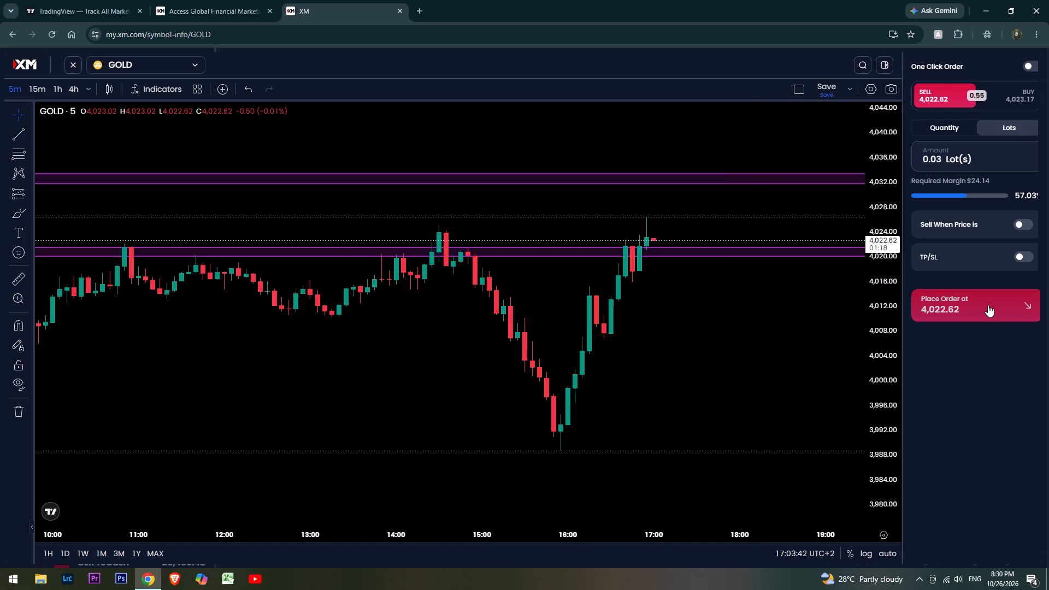
left_click(959, 309)
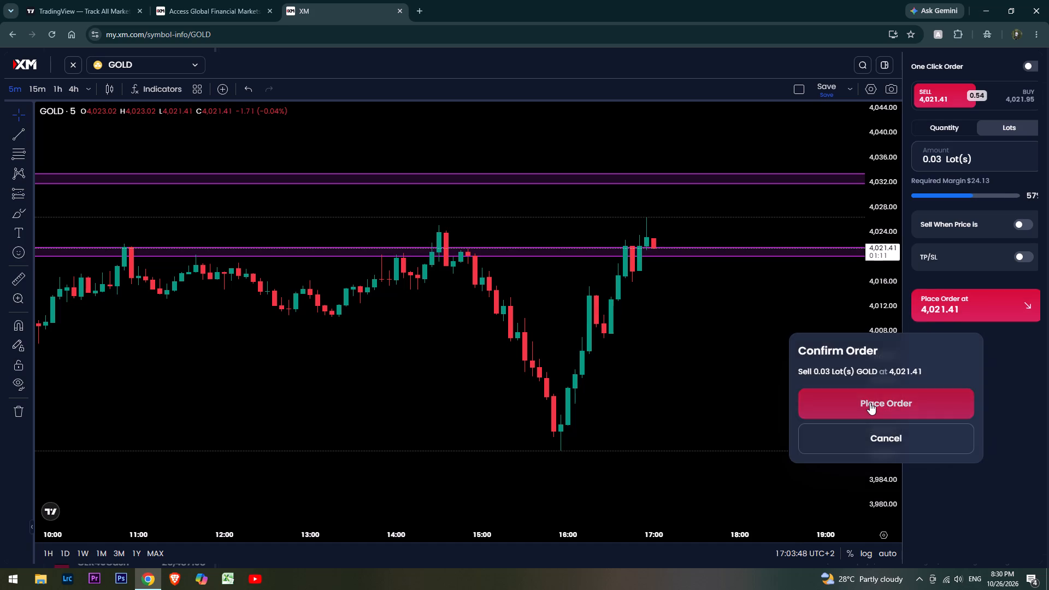
left_click(870, 403)
Add a stop loss to the GOLD short position at about 4,026.59, at the latest swing high.
scroll(744, 367, "up", 3)
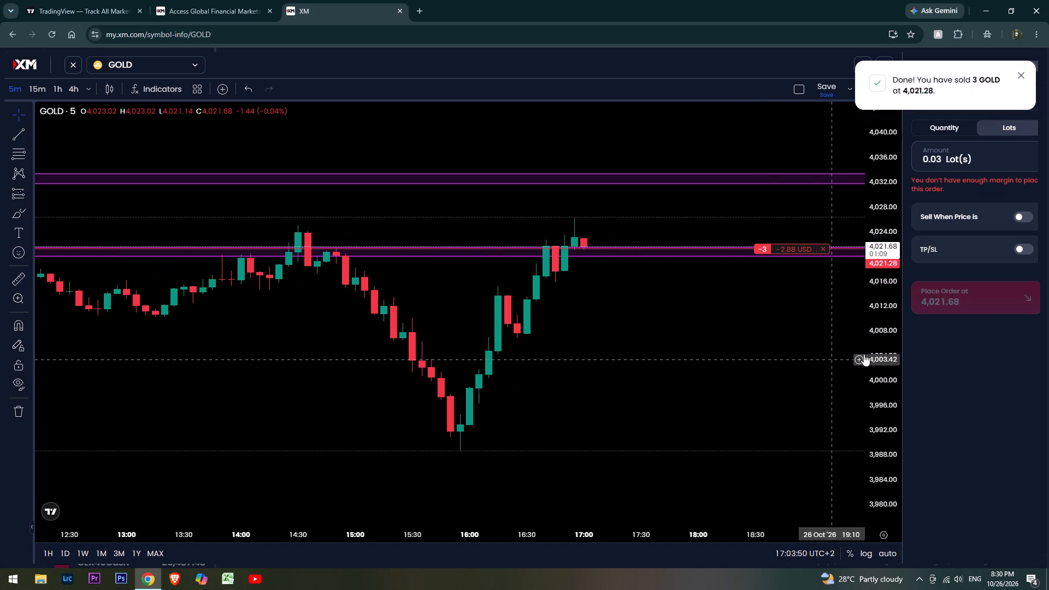
scroll(886, 347, "up", 4)
scroll(743, 380, "down", 3)
scroll(890, 347, "up", 6)
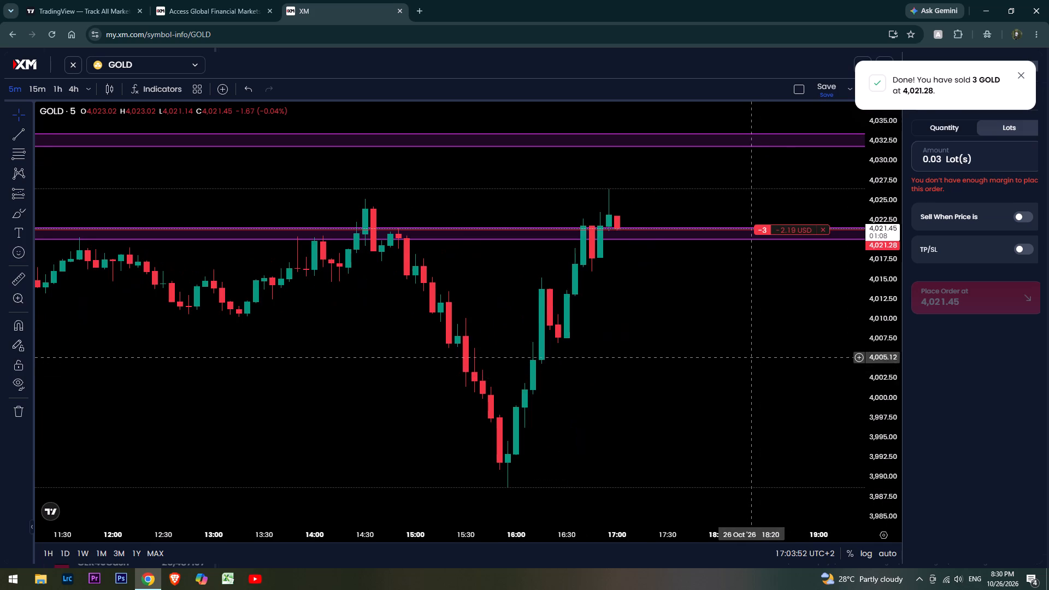
left_click_drag(751, 358, 732, 410)
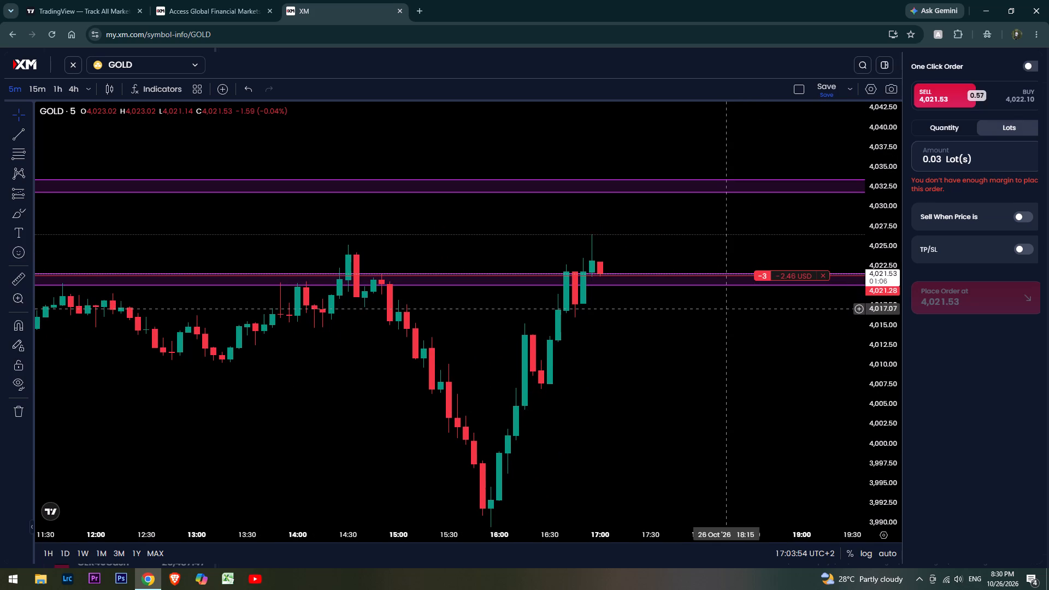
scroll(716, 344, "down", 2)
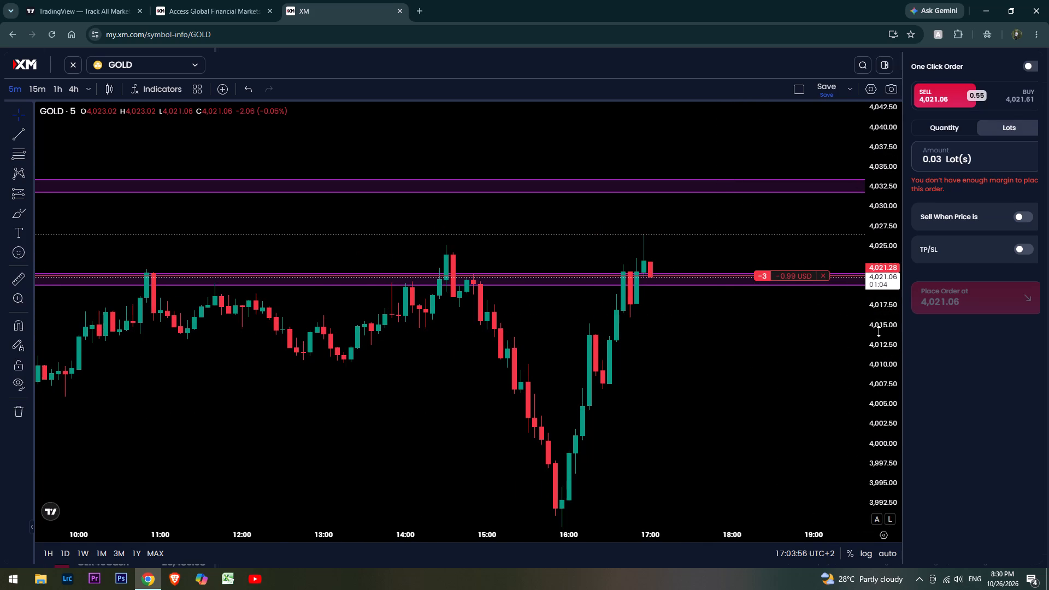
scroll(879, 331, "up", 2)
scroll(742, 363, "up", 1)
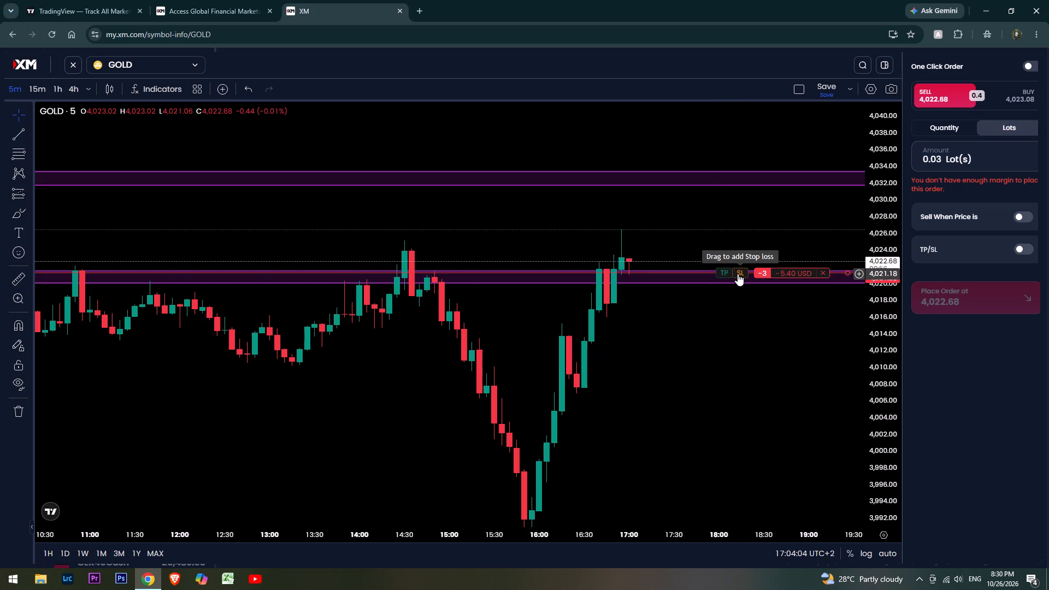
left_click_drag(738, 274, 759, 231)
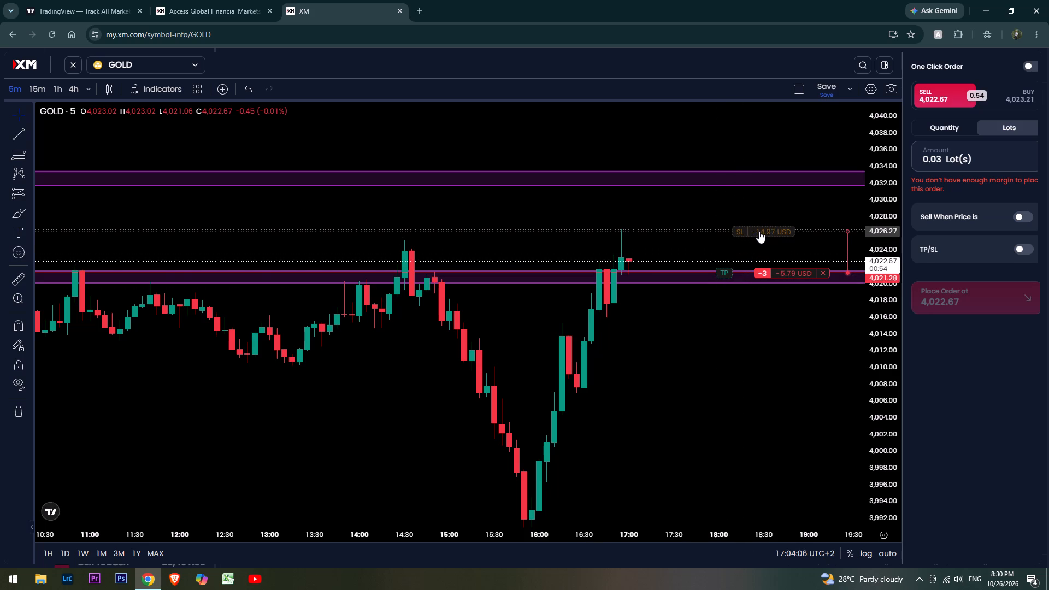
left_click_drag(759, 231, 774, 228)
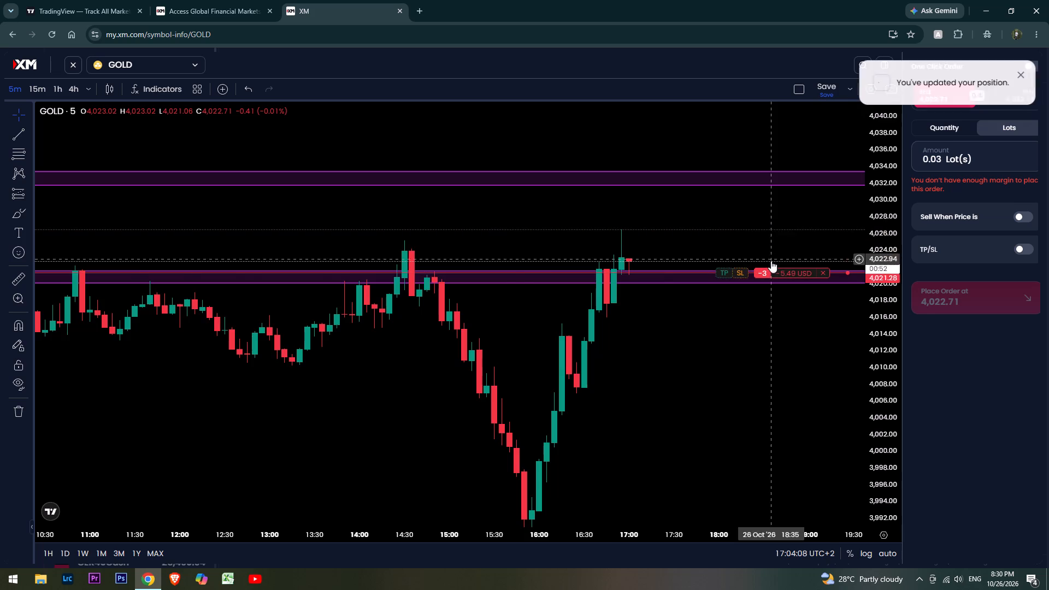
Add a take profit to the GOLD short position at about 4,000.88.
scroll(770, 262, "down", 4)
scroll(882, 282, "up", 11)
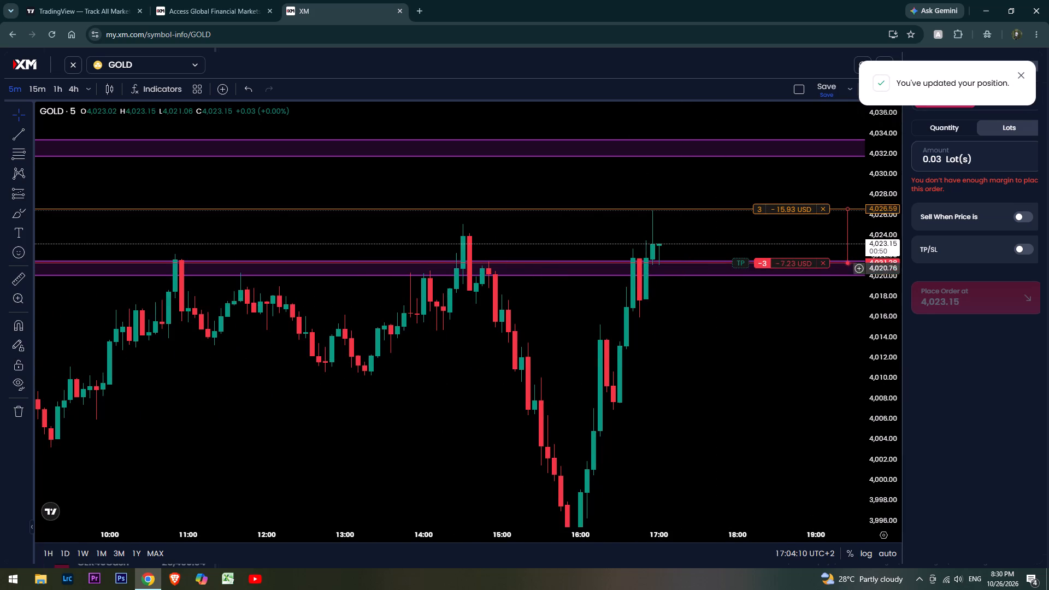
left_click_drag(739, 369, 692, 264)
left_click_drag(741, 162, 757, 357)
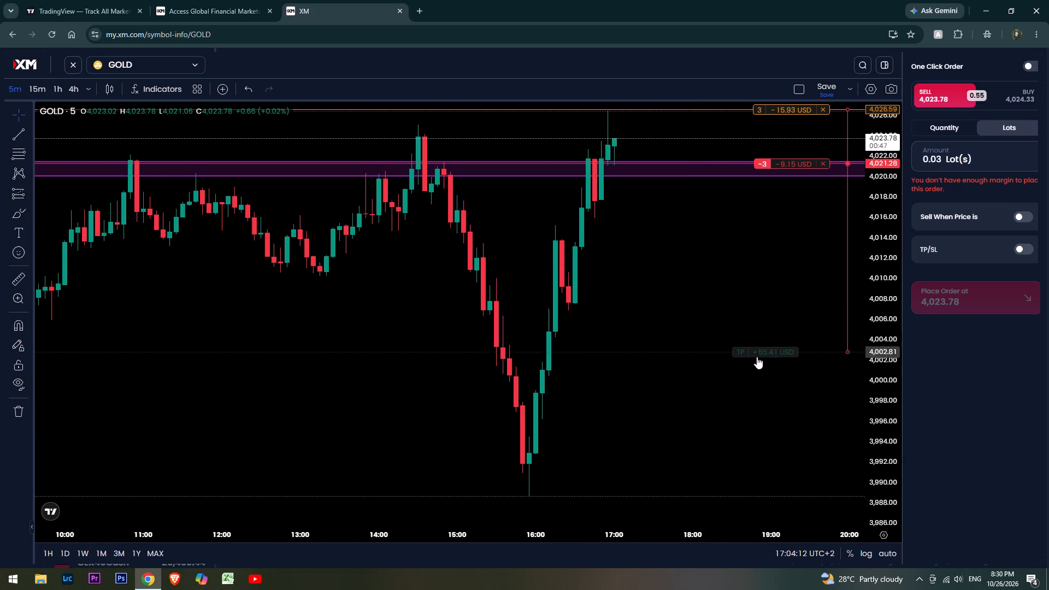
left_click_drag(757, 357, 758, 371)
Examine GOLD's 5-minute price action against the short position's entry, stop loss and take profit levels.
scroll(769, 329, "up", 4)
left_click_drag(795, 258, 793, 339)
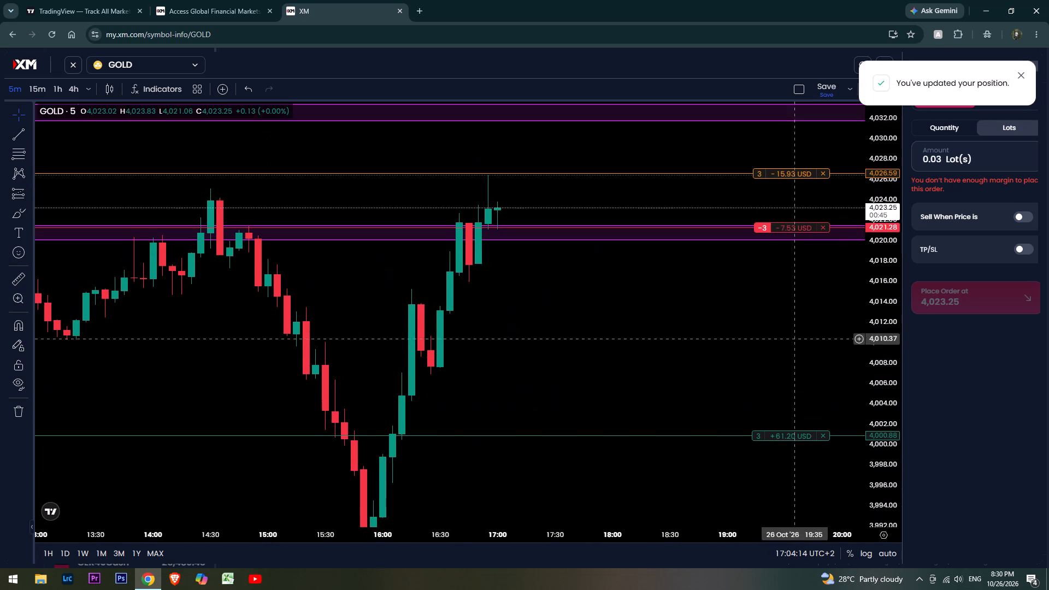
left_click_drag(793, 339, 799, 339)
scroll(875, 295, "down", 4)
scroll(825, 314, "down", 4)
scroll(877, 294, "down", 5)
scroll(818, 326, "up", 2)
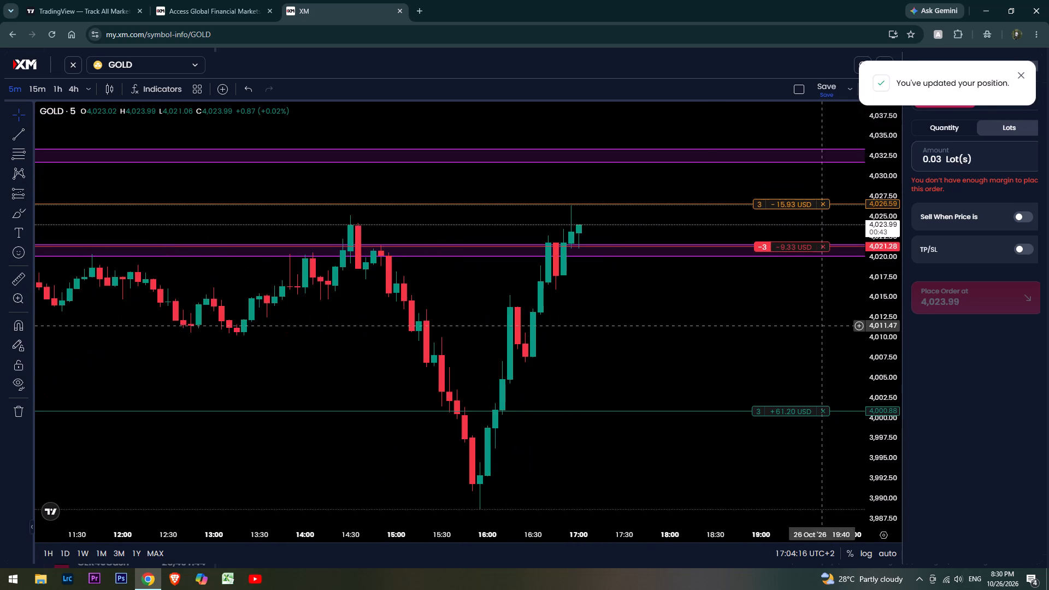
left_click_drag(707, 329, 736, 329)
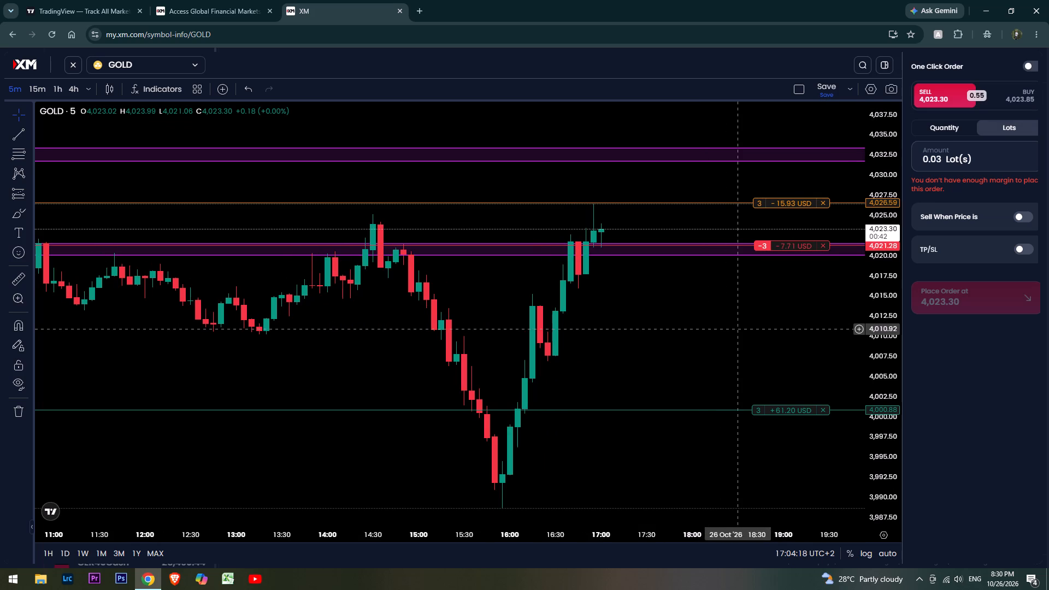
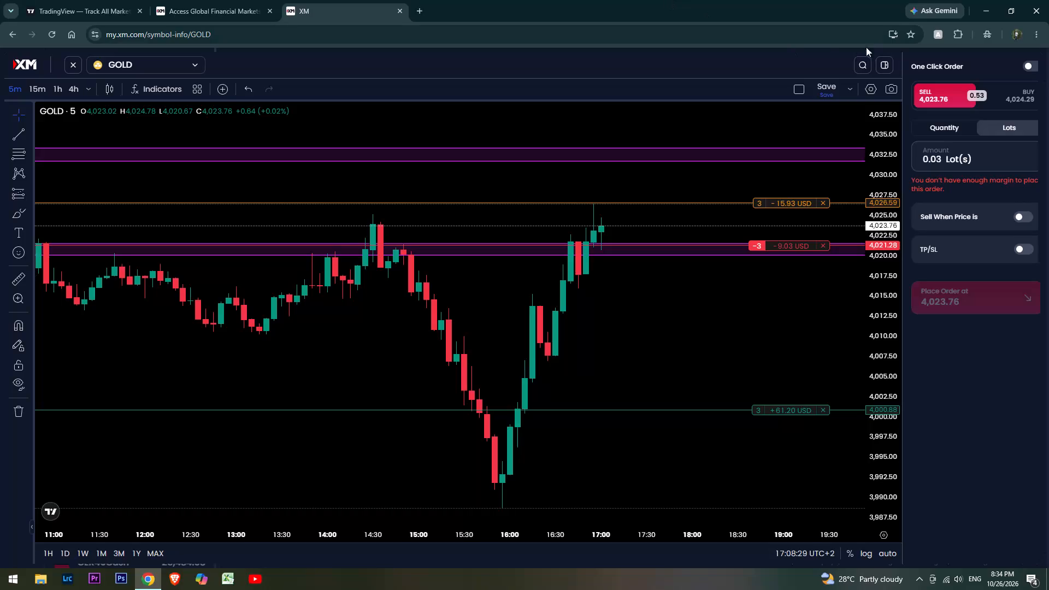
Split the layout into two side-by-side charts, with BTCUSD shown beside GOLD.
left_click(800, 88)
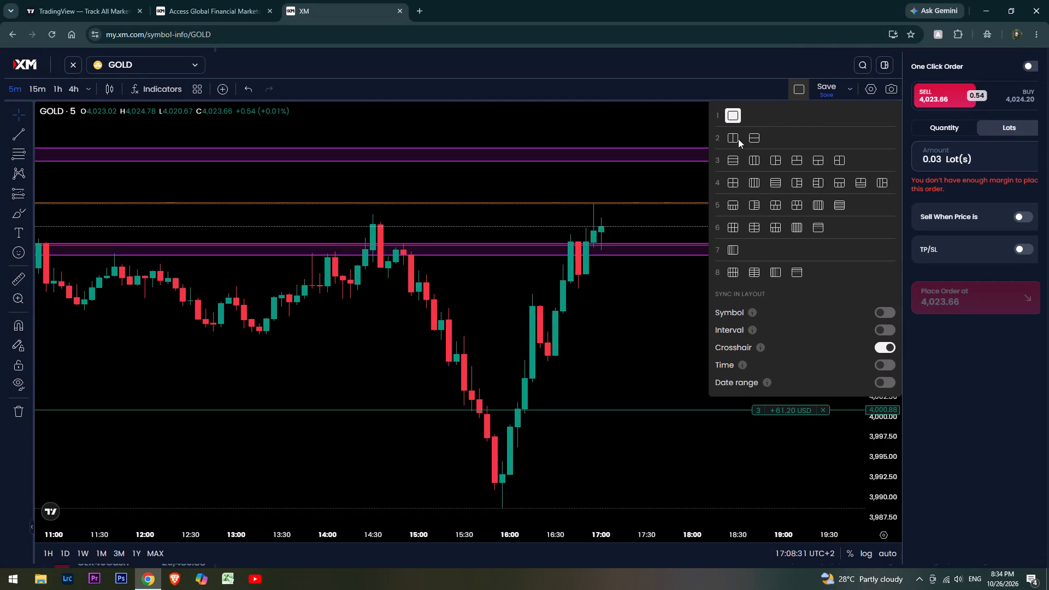
left_click(736, 134)
left_click(600, 349)
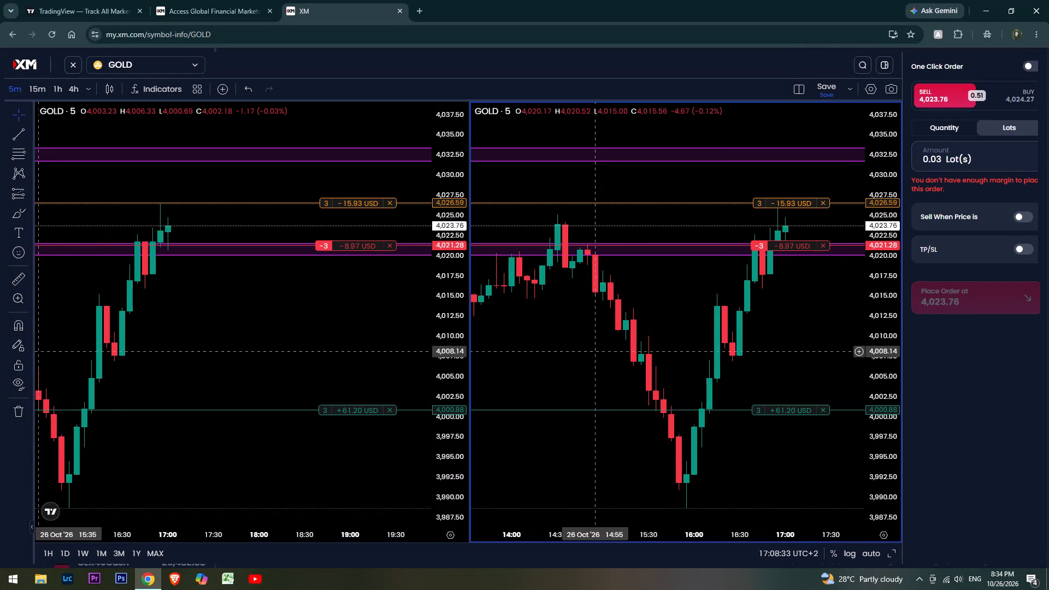
left_click(169, 69)
left_click(175, 144)
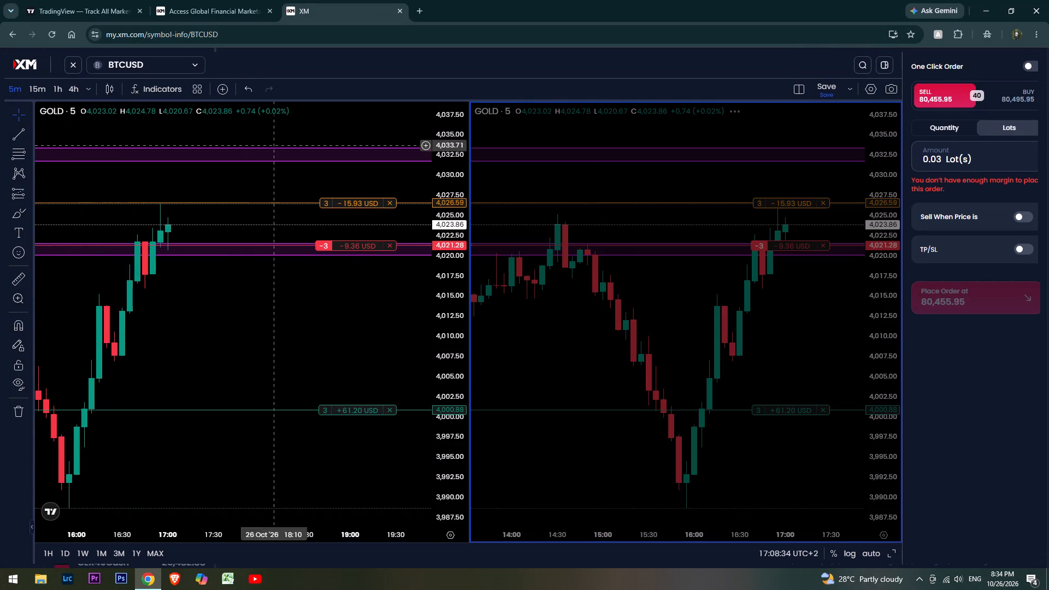
Delete the old magenta zone between about 80,140 and 80,274 on the Bitcoin chart.
scroll(716, 376, "up", 4)
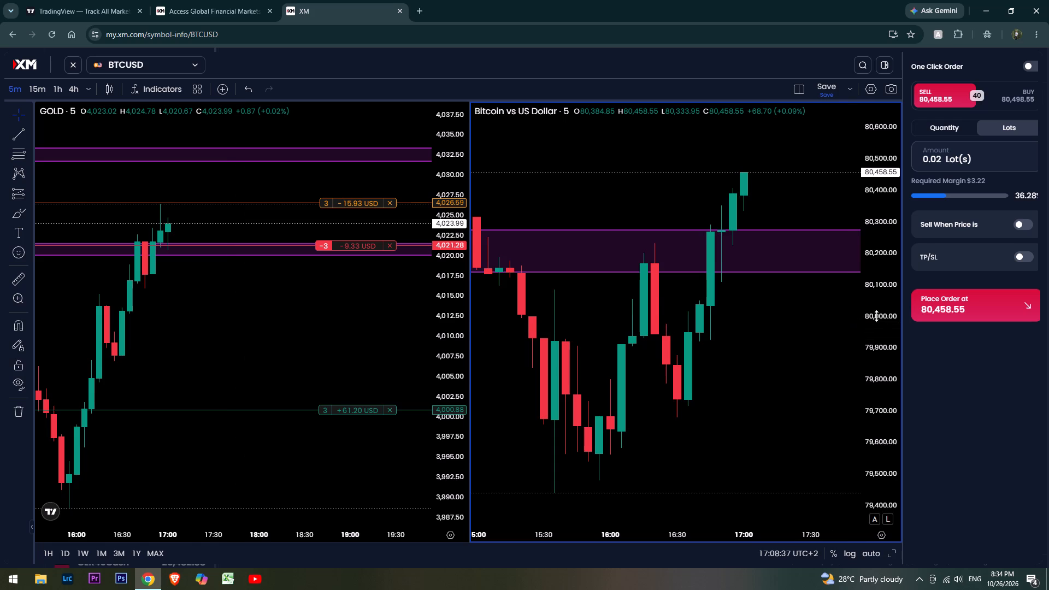
scroll(876, 316, "down", 20)
scroll(876, 316, "down", 11)
scroll(904, 369, "down", 8)
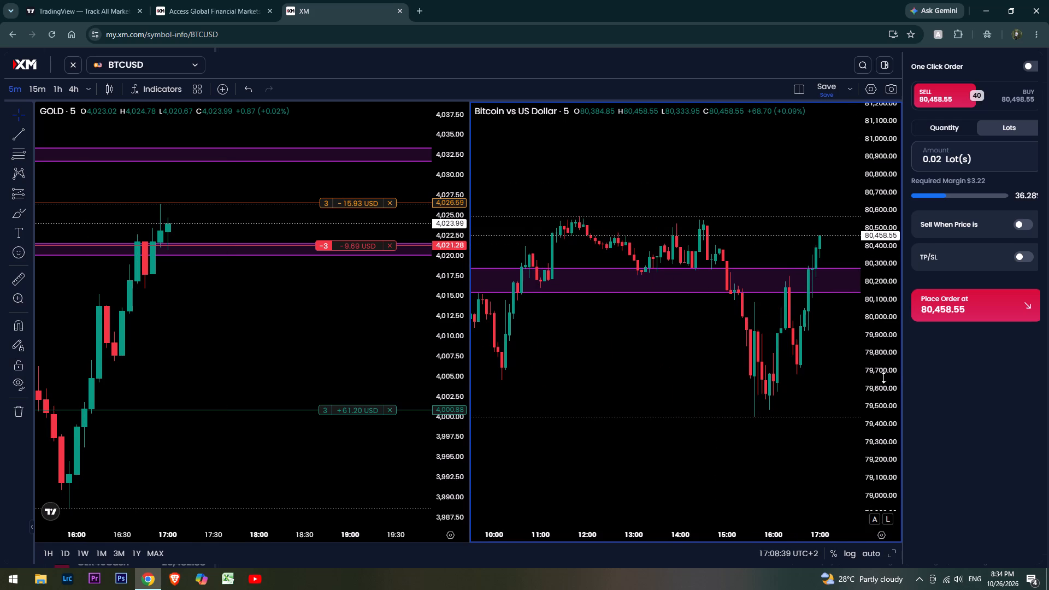
scroll(883, 377, "down", 18)
left_click_drag(740, 376, 681, 408)
scroll(680, 408, "up", 2)
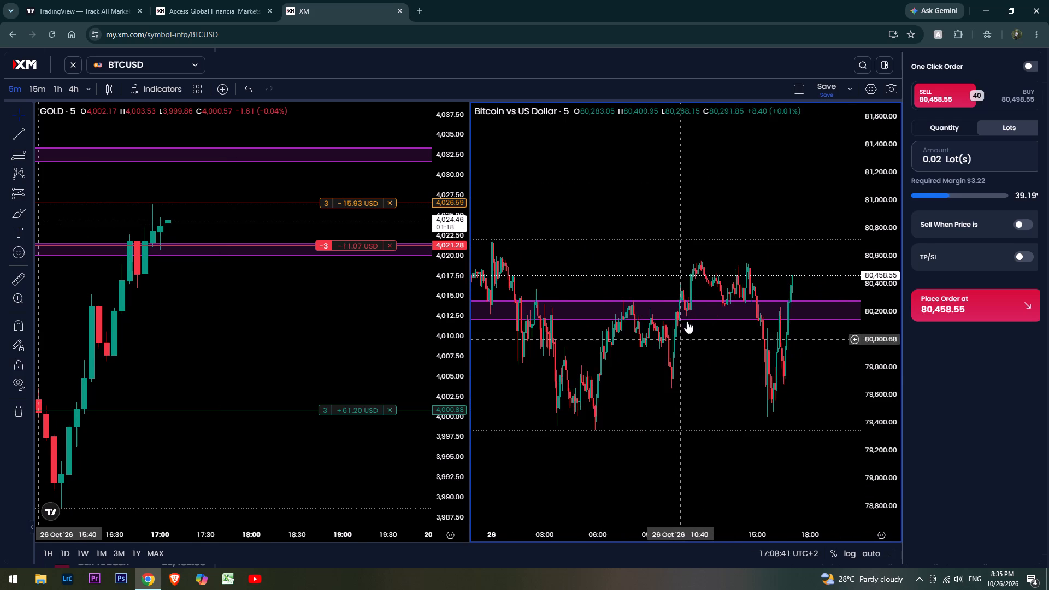
left_click(710, 321)
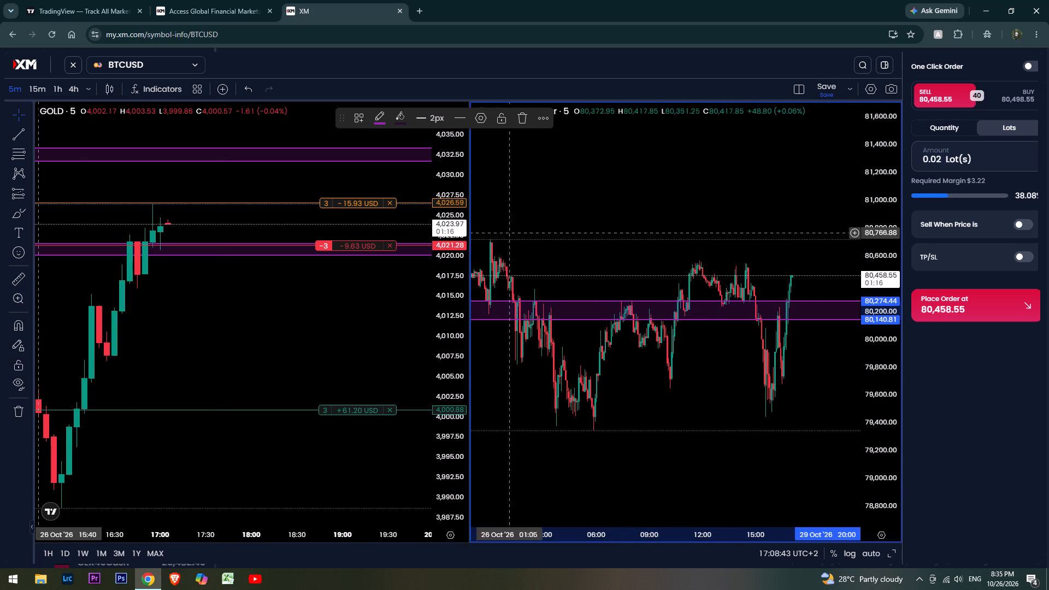
left_click(718, 321)
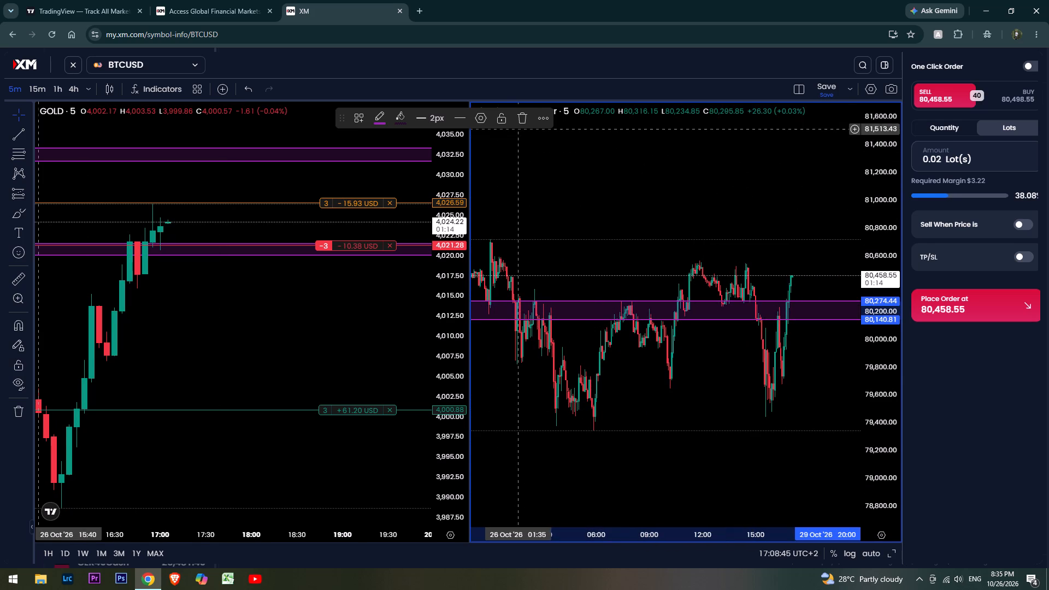
left_click(517, 129)
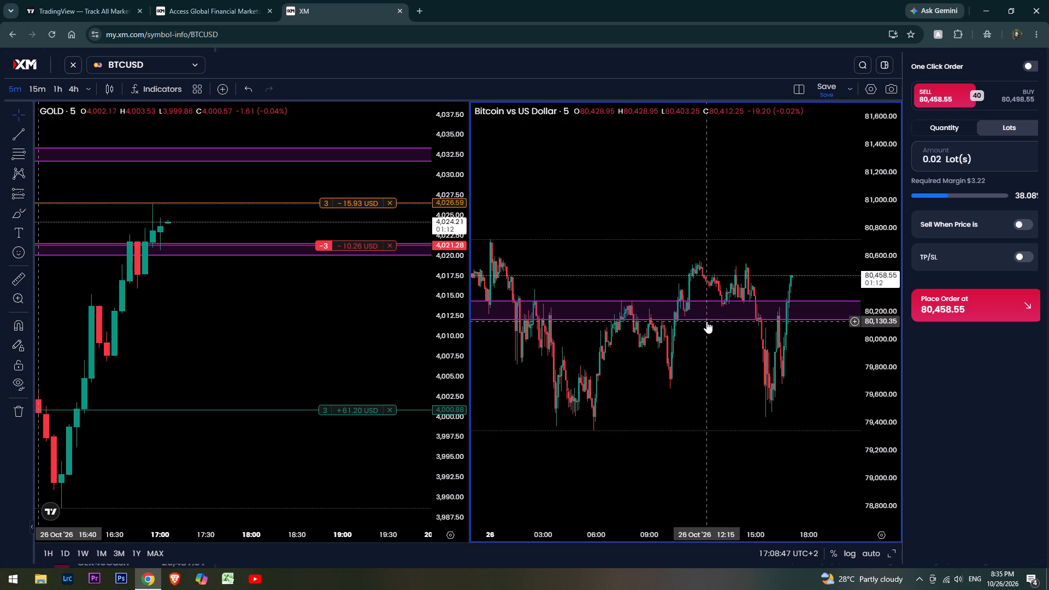
left_click(706, 321)
left_click(525, 117)
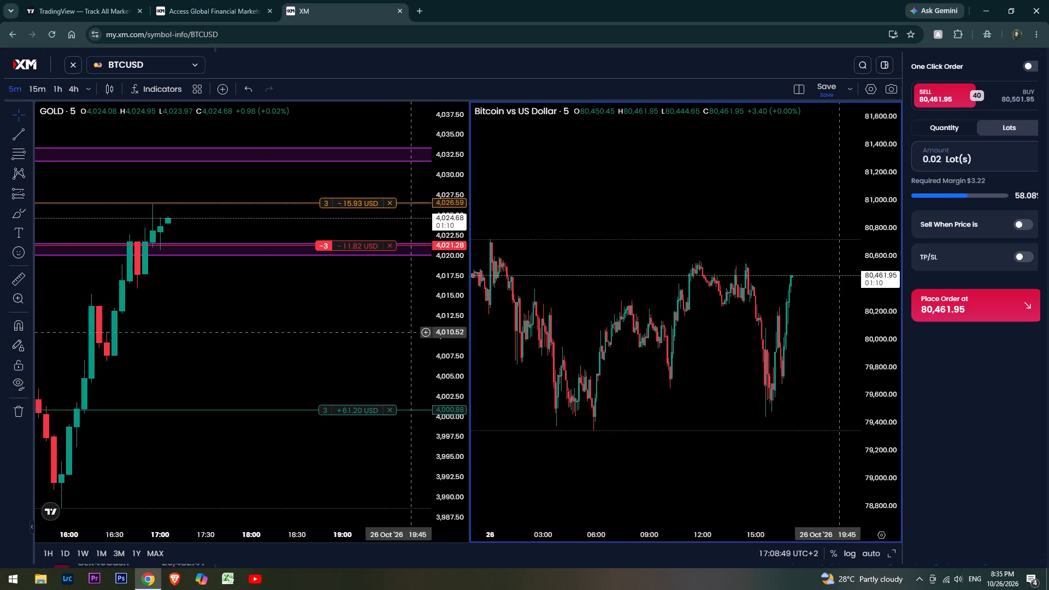
Examine GOLD's latest 5-minute candles against the short position's entry, stop loss and take profit levels.
scroll(257, 349, "up", 3)
left_click_drag(235, 347, 406, 347)
left_click_drag(226, 311, 356, 340)
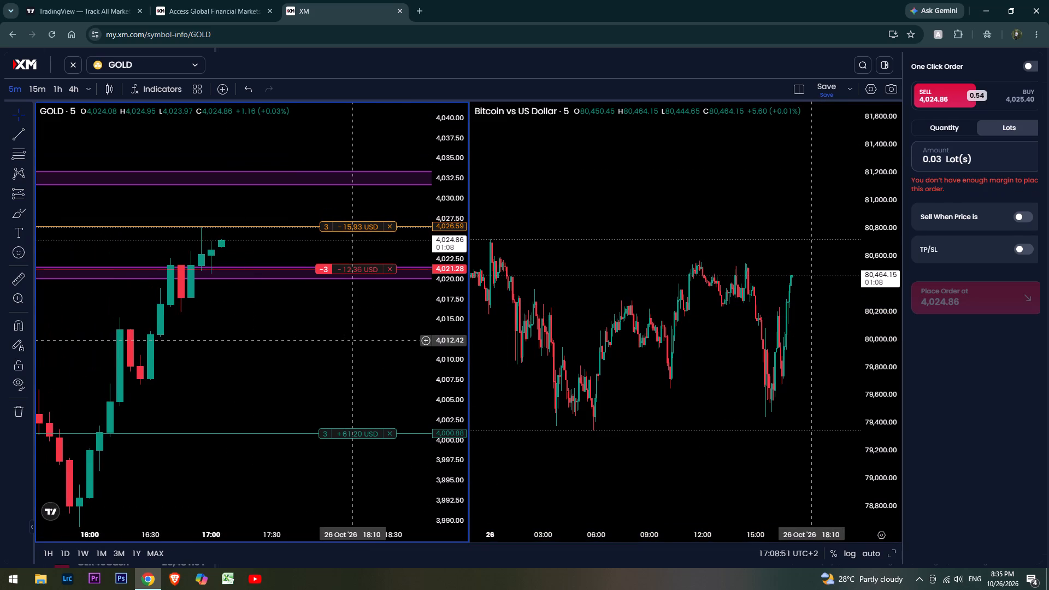
left_click_drag(356, 340, 325, 338)
scroll(447, 308, "down", 4)
scroll(397, 329, "down", 2)
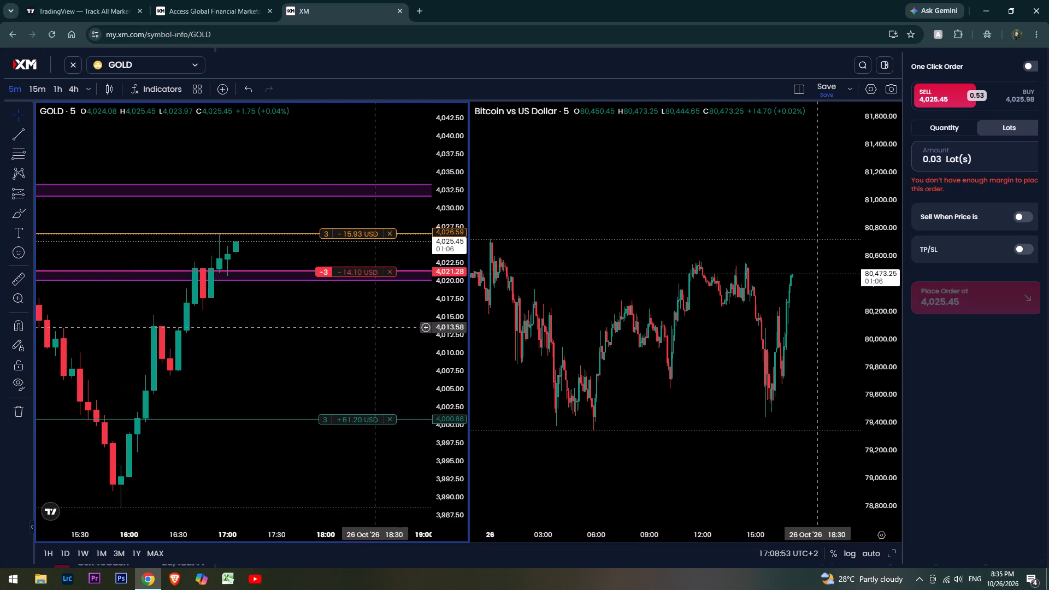
scroll(358, 340, "up", 1)
left_click_drag(348, 354, 319, 354)
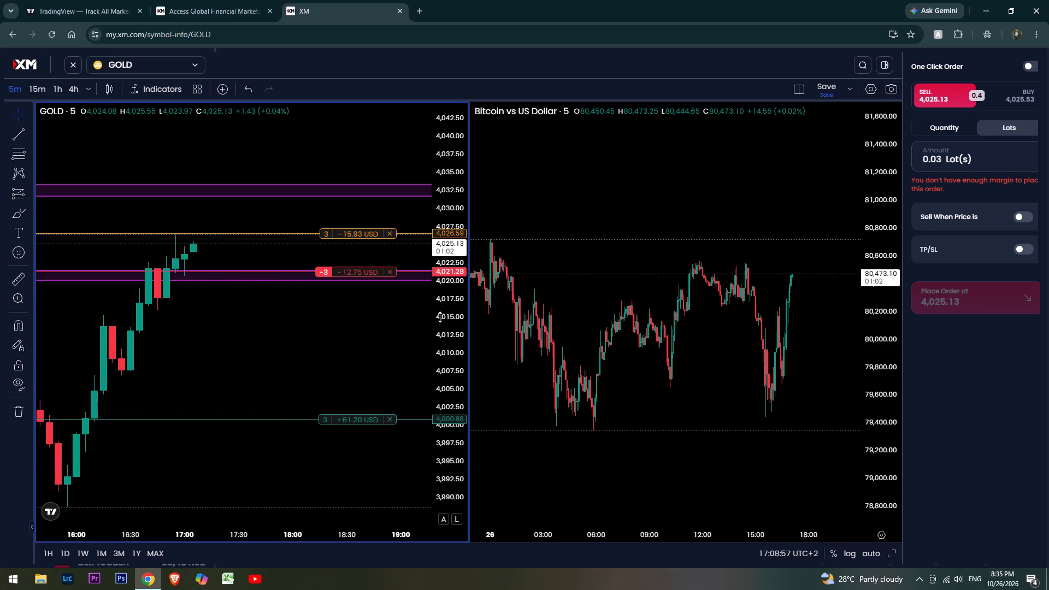
scroll(447, 312, "up", 1)
scroll(784, 351, "up", 3)
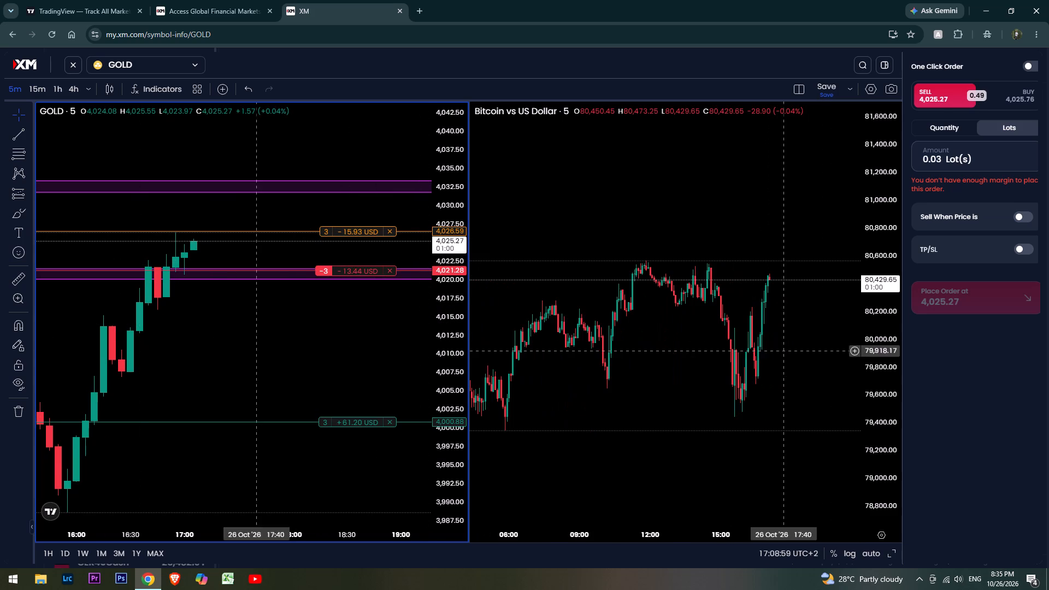
Draw a thin rectangle zone along Bitcoin's recent swing highs, topping out at about 80,557, from 01:20 to 18:15 on 26 Oct.
scroll(881, 339, "down", 5)
scroll(799, 380, "down", 3)
left_click_drag(736, 429, 775, 398)
left_click_drag(671, 408, 690, 399)
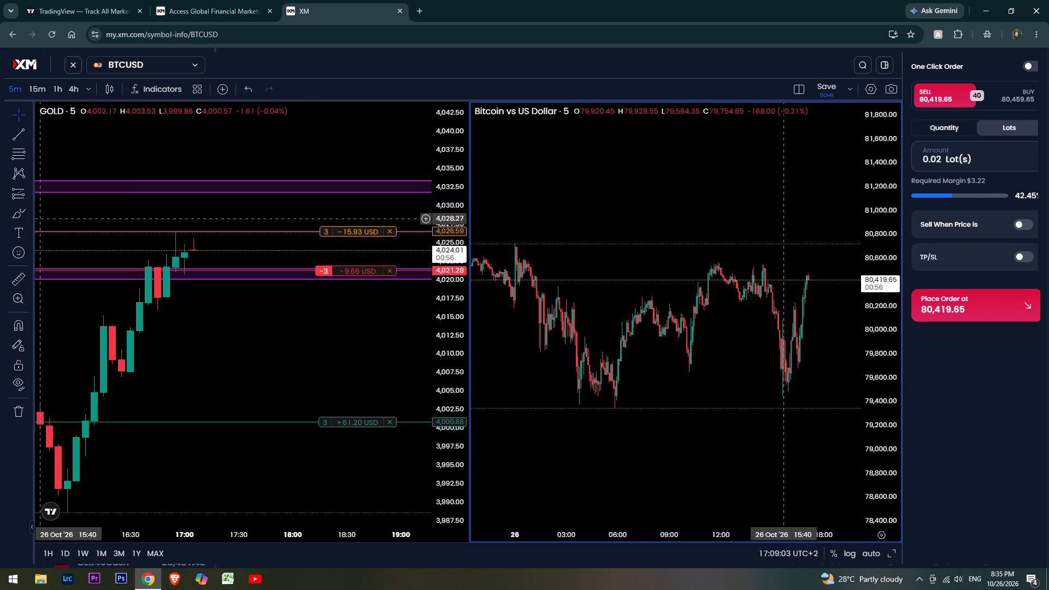
left_click(31, 213)
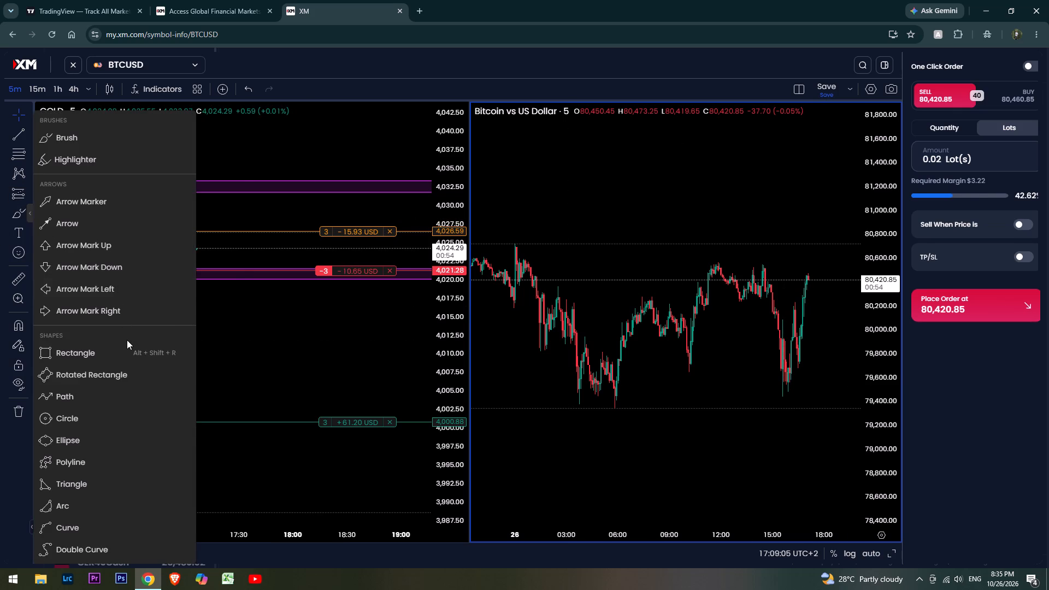
left_click(129, 354)
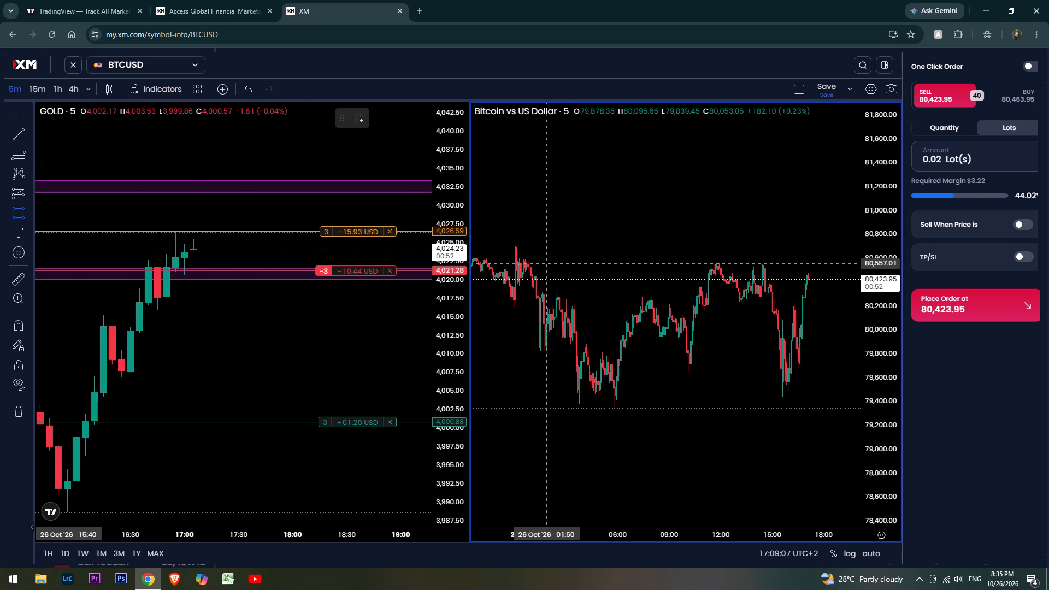
left_click(537, 269)
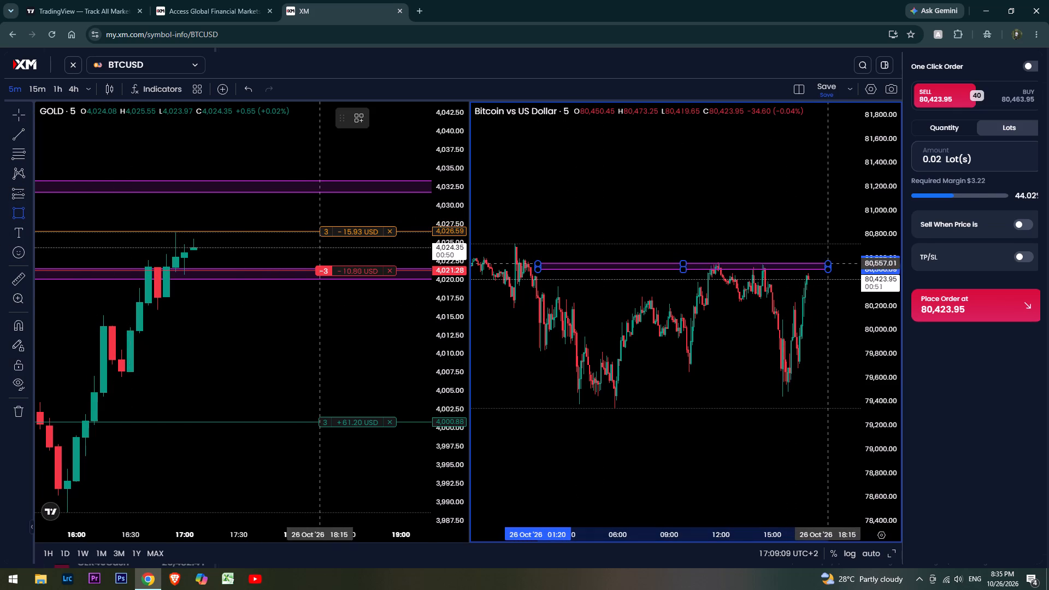
left_click(829, 264)
left_click(817, 234)
Examine Bitcoin's price approach to the zone at its swing highs and GOLD's price against the short position's levels.
scroll(759, 388, "up", 7)
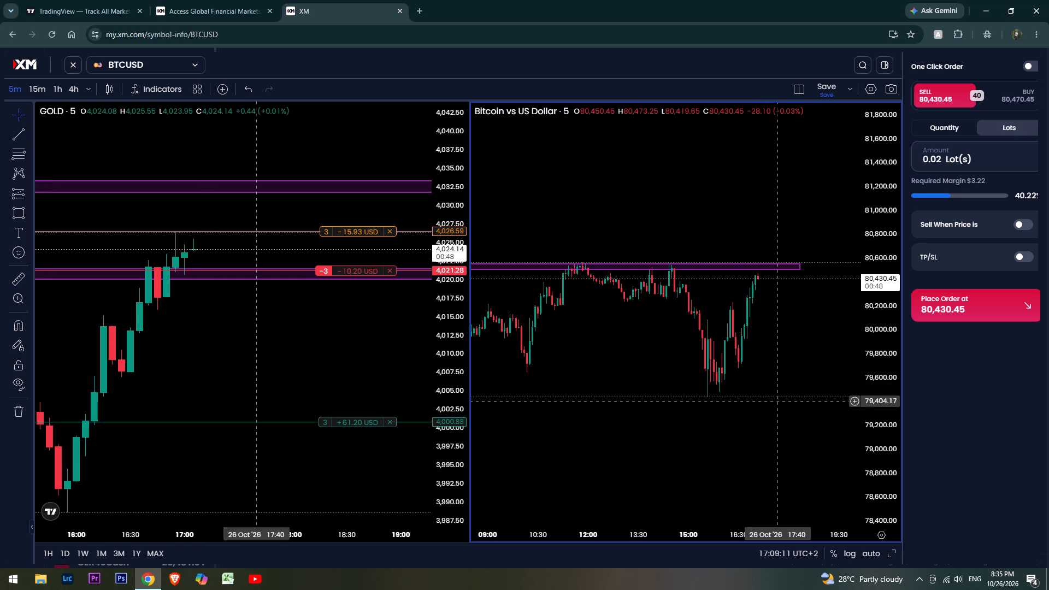
scroll(875, 359, "up", 2)
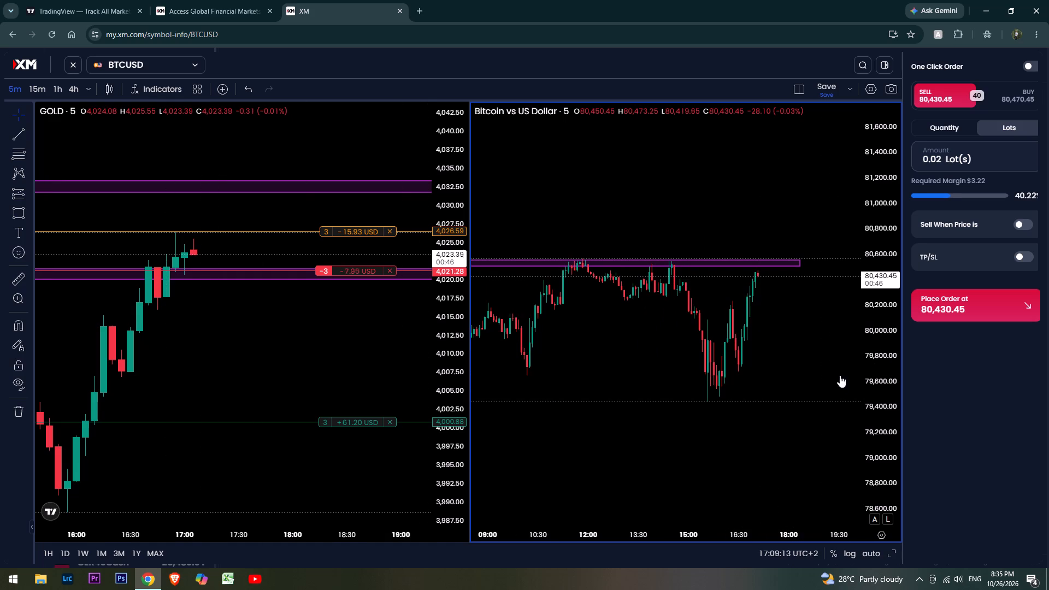
left_click_drag(698, 438, 739, 412)
scroll(264, 392, "down", 2)
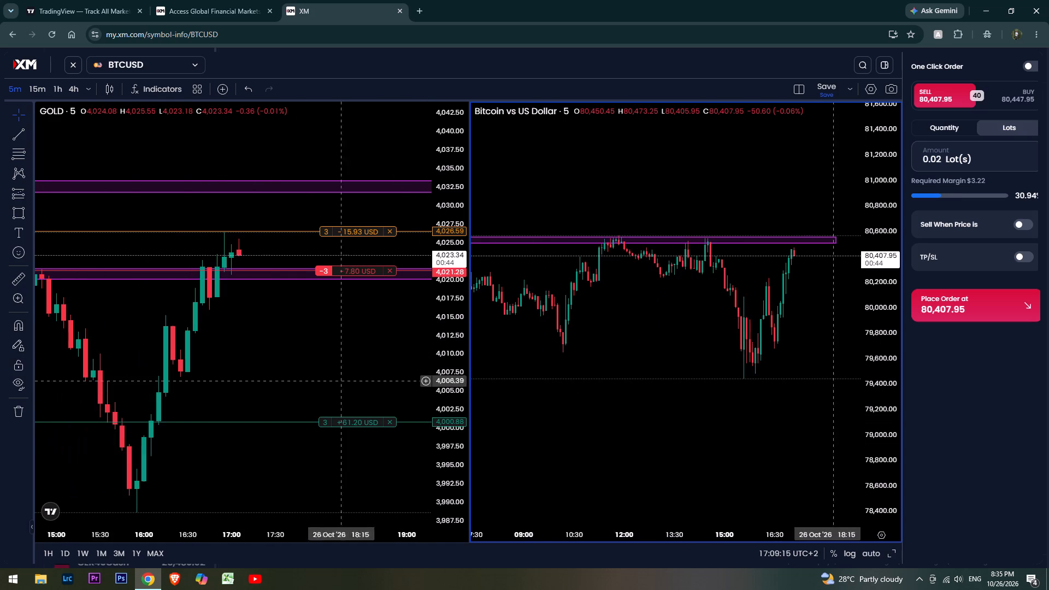
scroll(463, 369, "up", 3)
scroll(375, 379, "up", 1)
left_click_drag(386, 354, 391, 373)
scroll(275, 373, "up", 1)
left_click_drag(229, 372, 288, 386)
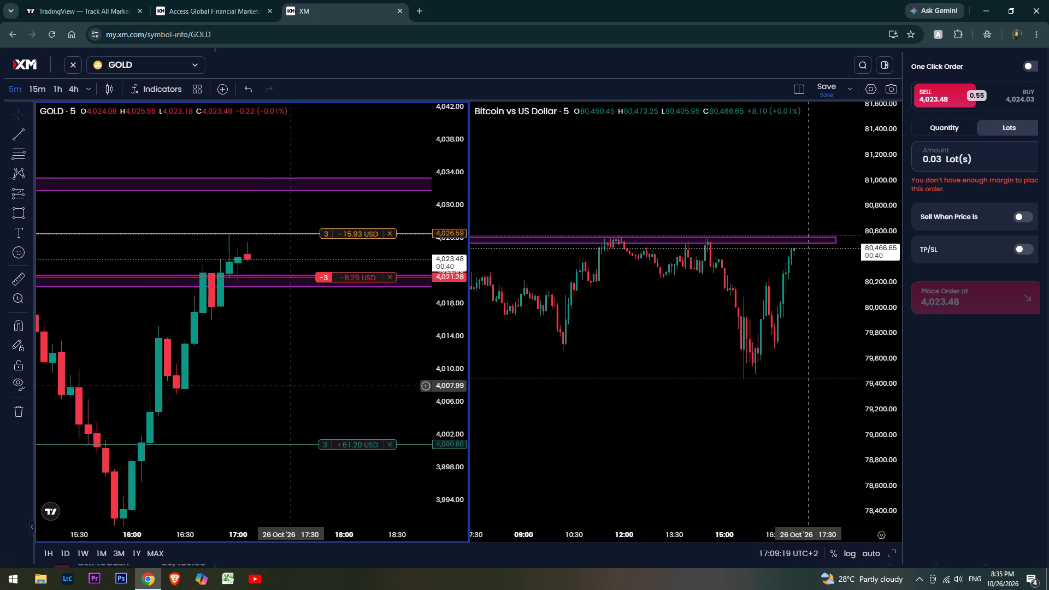
scroll(288, 386, "up", 2)
scroll(640, 379, "up", 2)
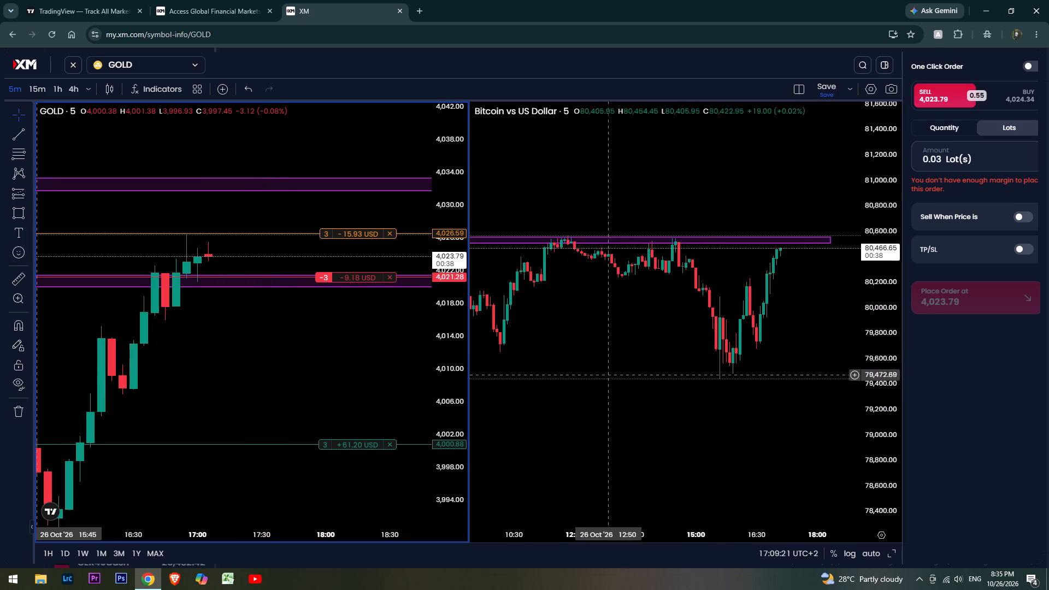
left_click_drag(602, 364, 606, 391)
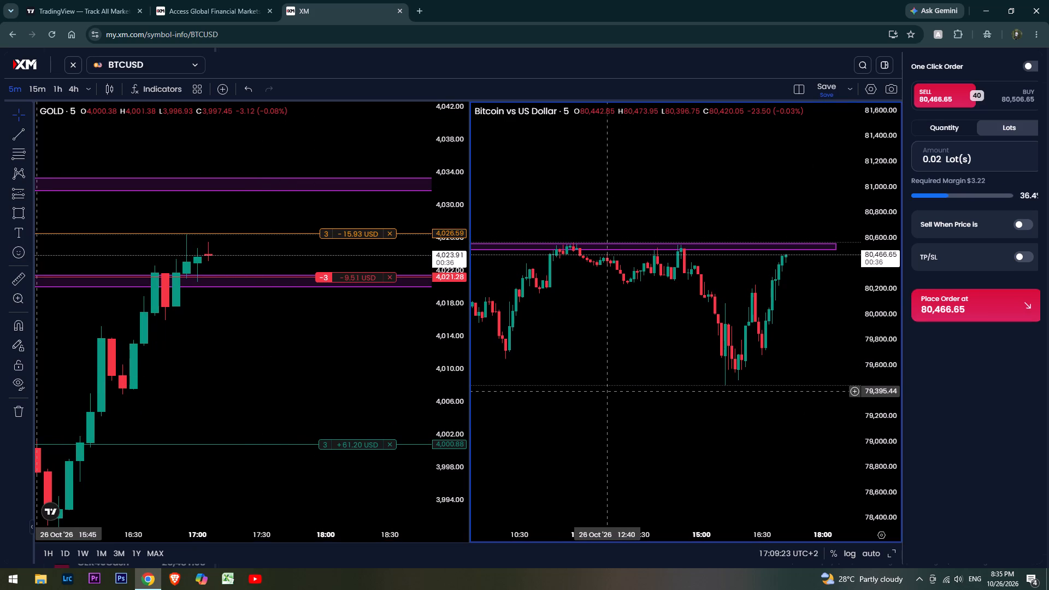
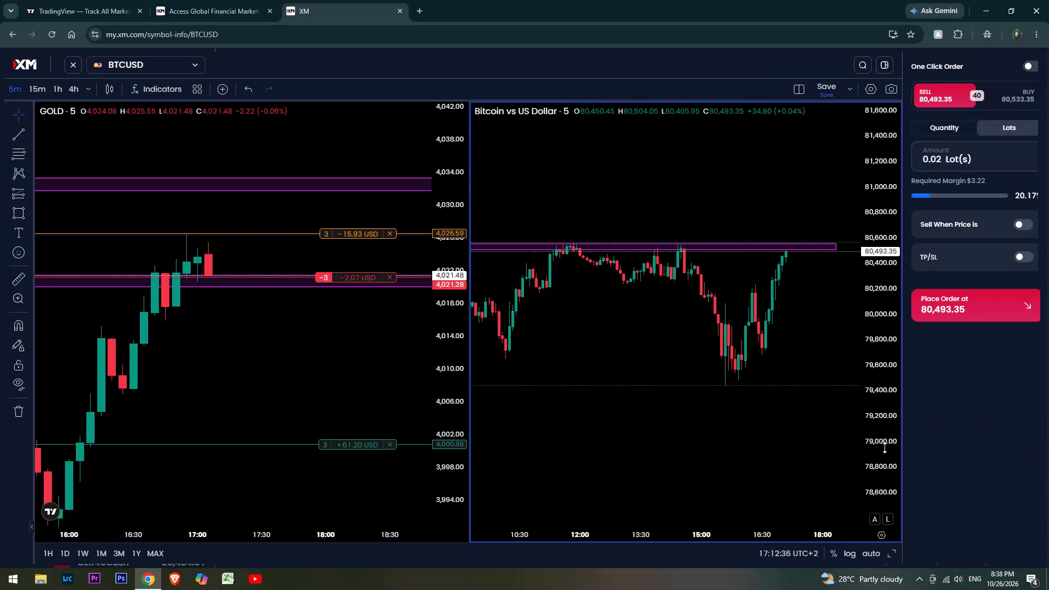
Examine GOLD's recent 5-minute candles around the magenta zone at the short's entry, along with its stop loss and take profit levels.
scroll(371, 311, "down", 2)
left_click_drag(237, 364, 392, 352)
left_click_drag(394, 355, 410, 363)
scroll(316, 363, "up", 12)
left_click_drag(325, 356, 145, 359)
scroll(148, 353, "down", 3)
scroll(447, 334, "up", 9)
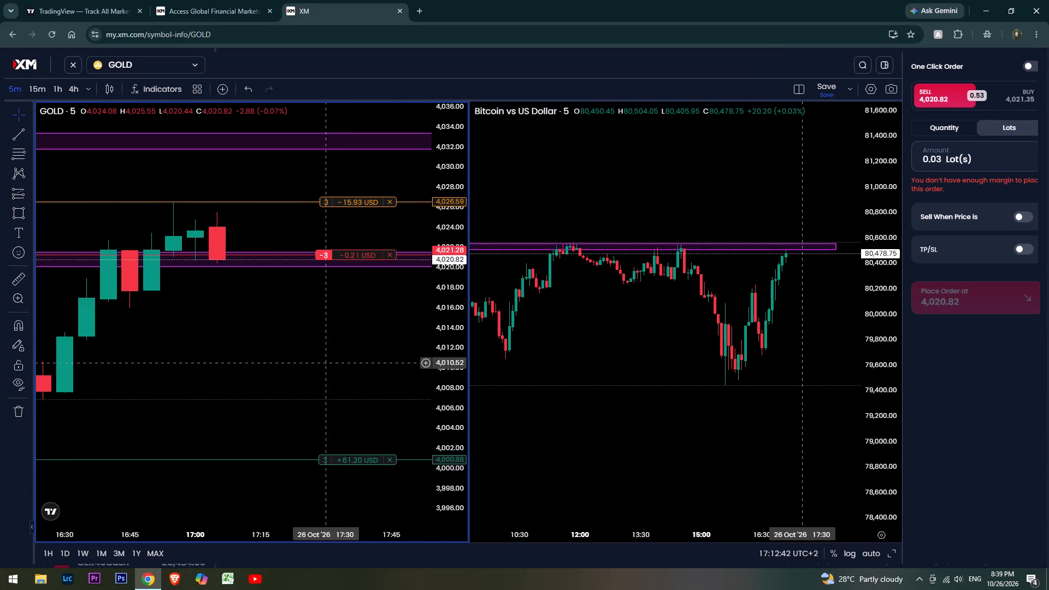
left_click_drag(333, 363, 302, 317)
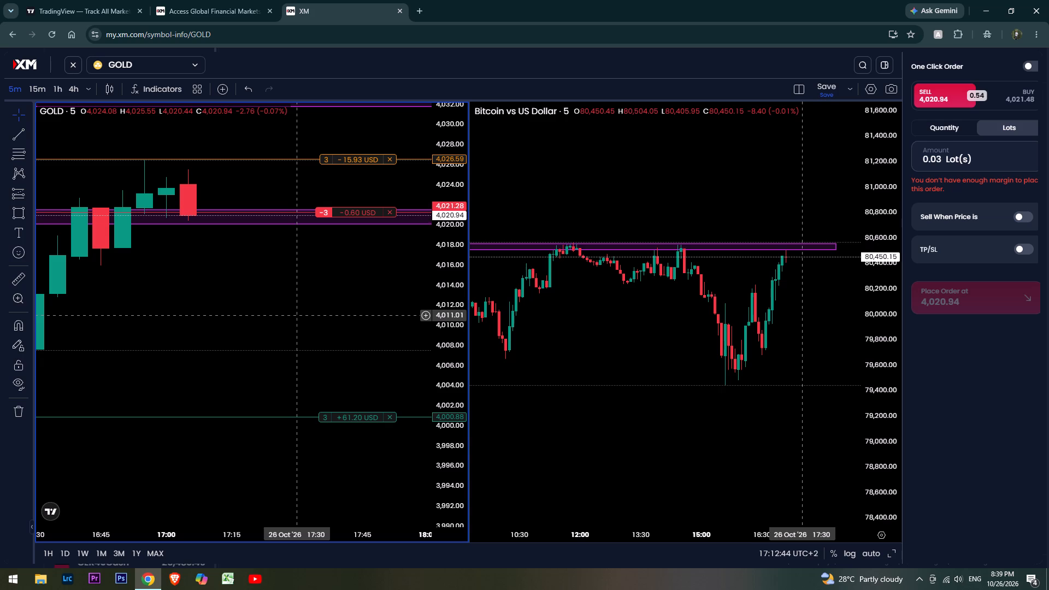
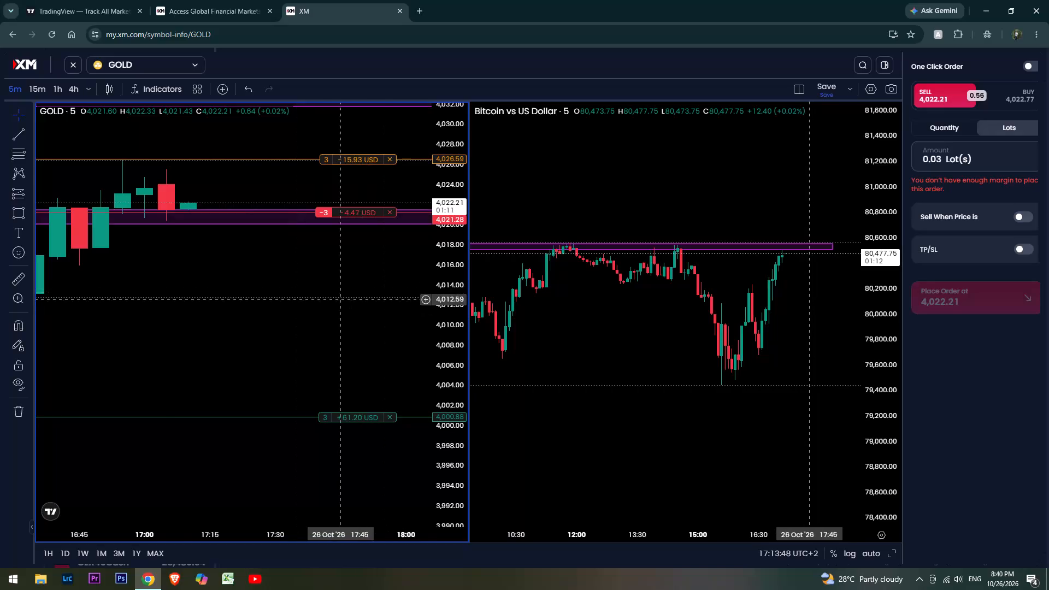
Delete the magenta rectangle zone around the short's entry price on the GOLD chart.
scroll(341, 302, "down", 10)
scroll(436, 315, "up", 8)
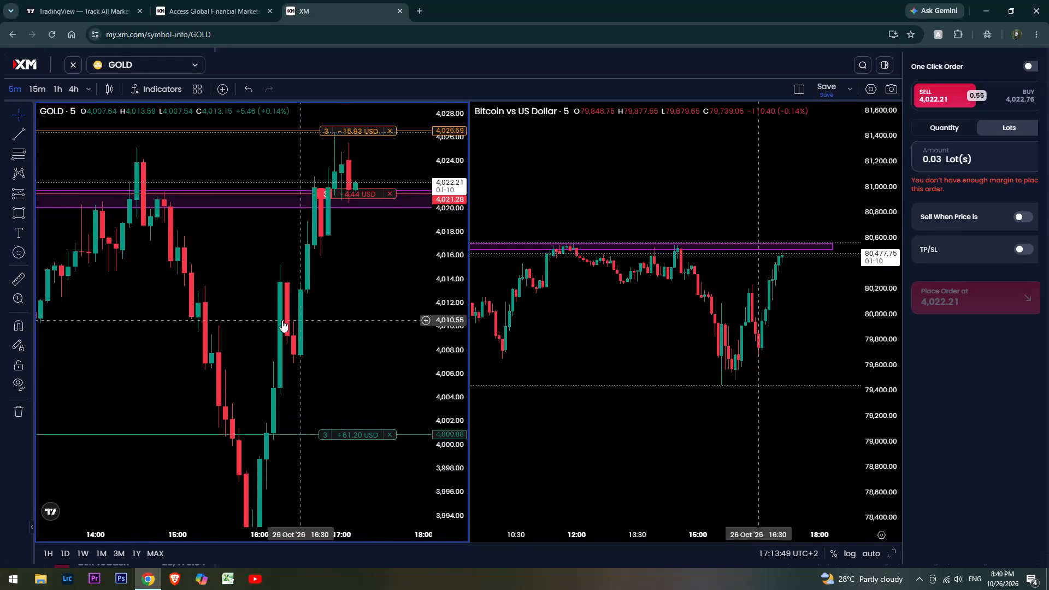
scroll(282, 320, "up", 2)
left_click_drag(304, 298, 206, 334)
scroll(244, 333, "up", 2)
left_click_drag(212, 335, 280, 332)
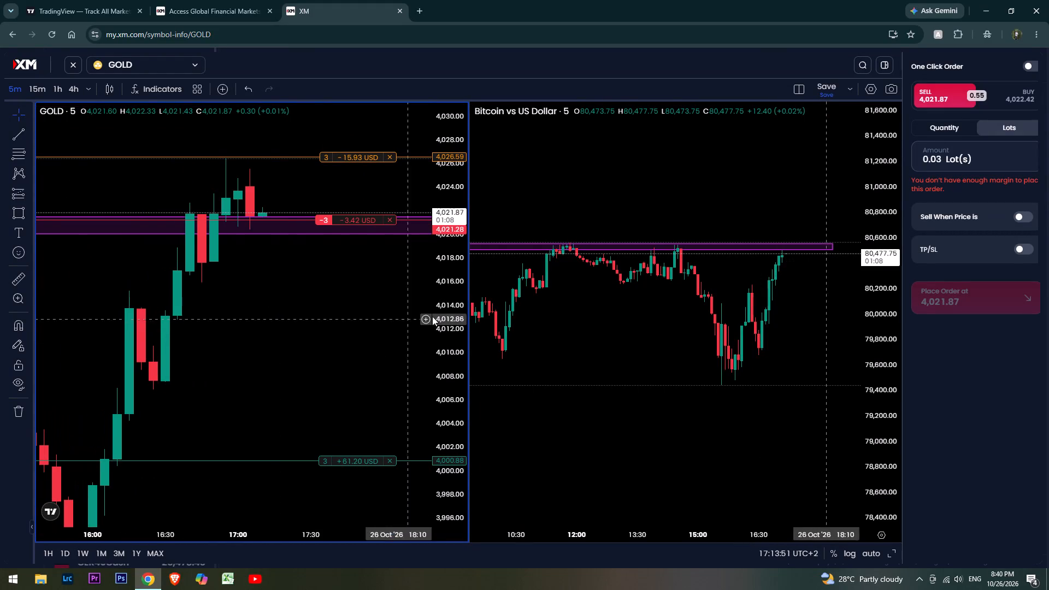
scroll(445, 316, "up", 2)
left_click_drag(296, 294, 285, 314)
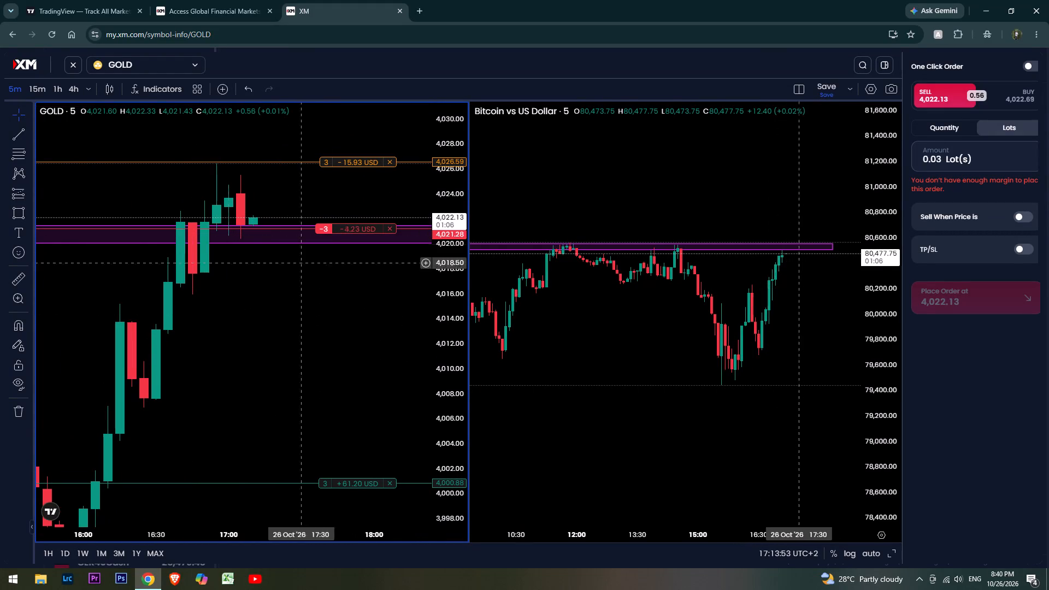
left_click(290, 244)
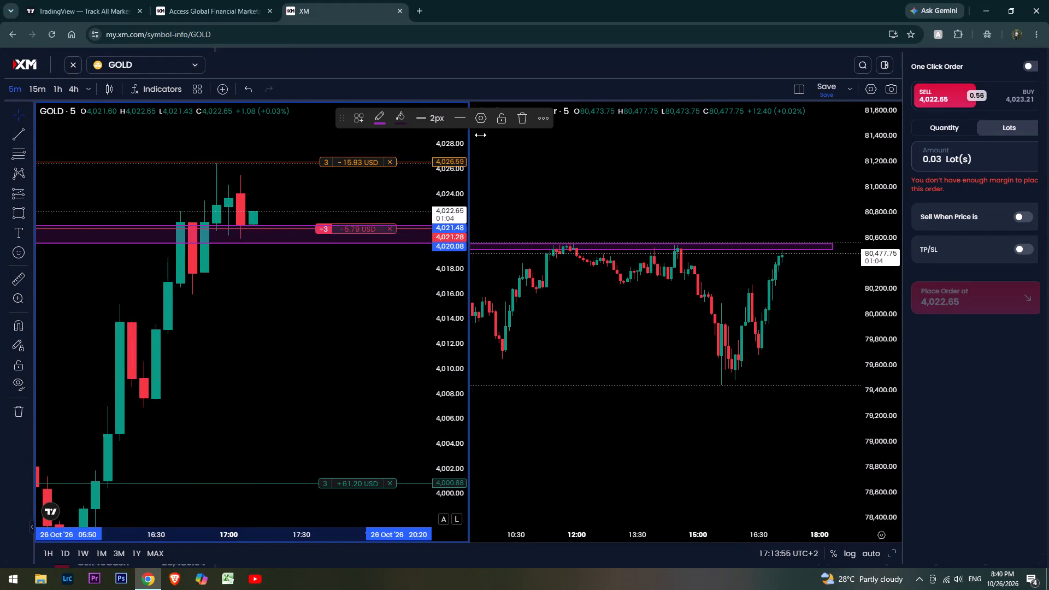
left_click(520, 121)
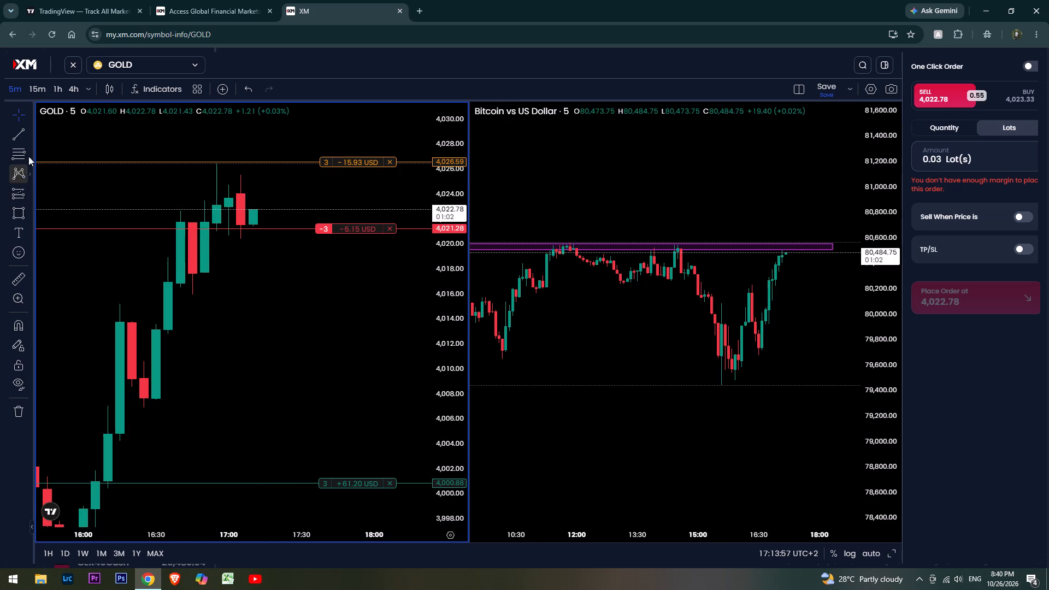
Draw a nearly horizontal trend line at about 4,020.5 under the recent GOLD candle lows, starting at the 16:55 candle.
left_click(16, 136)
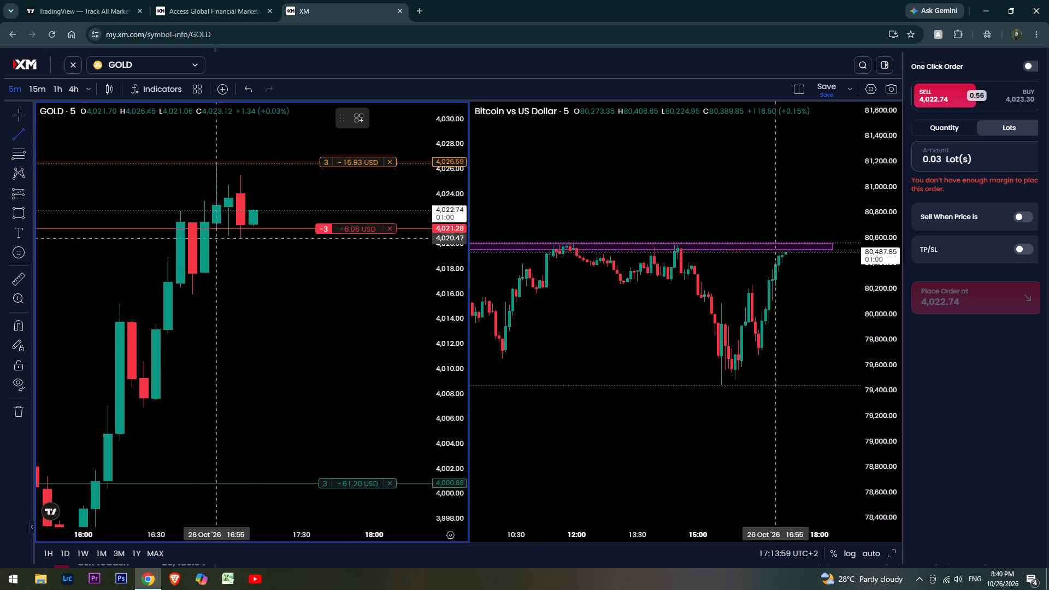
left_click(211, 238)
left_click(286, 238)
left_click(286, 261)
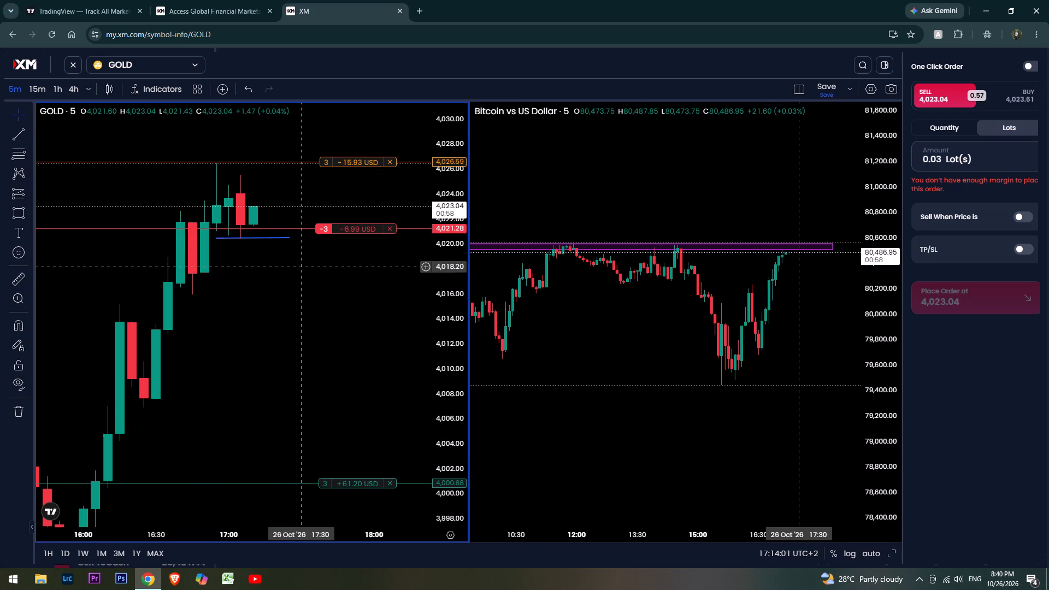
Examine GOLD's recent 5-minute candles against the new trend line, the short's entry, stop loss and take profit levels.
scroll(440, 298, "up", 2)
scroll(326, 324, "down", 4)
scroll(434, 288, "down", 4)
scroll(366, 319, "up", 2)
scroll(448, 291, "down", 3)
scroll(380, 311, "up", 2)
left_click_drag(306, 313, 363, 315)
scroll(447, 290, "up", 3)
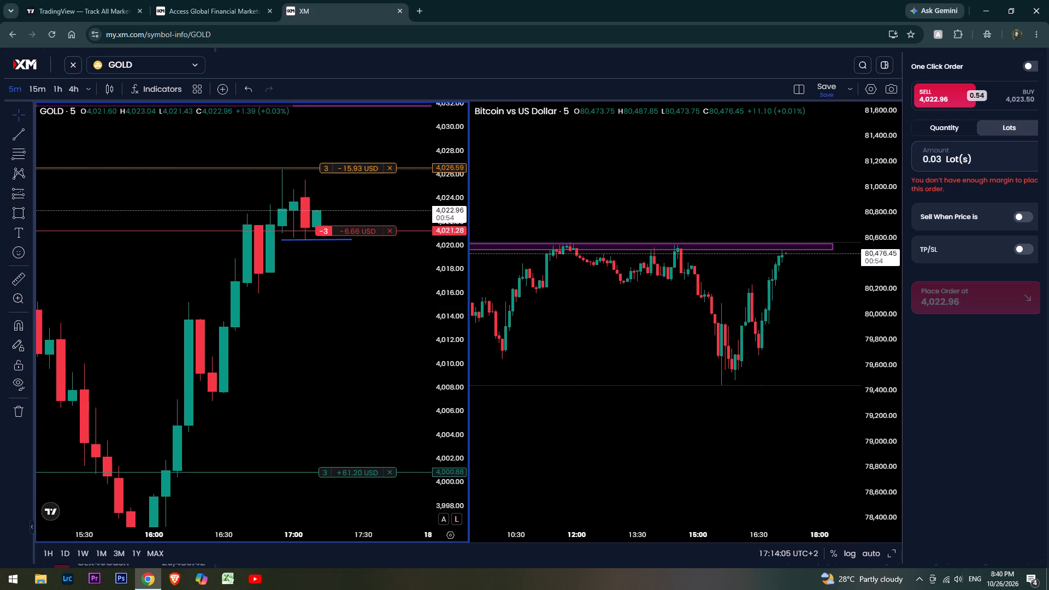
scroll(300, 328, "up", 1)
left_click_drag(321, 310, 286, 337)
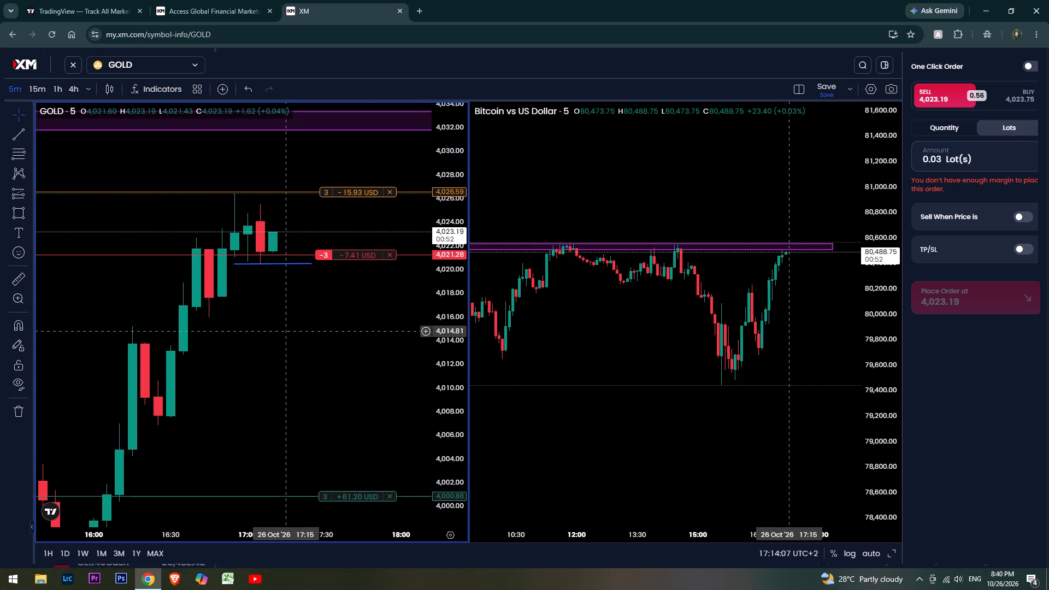
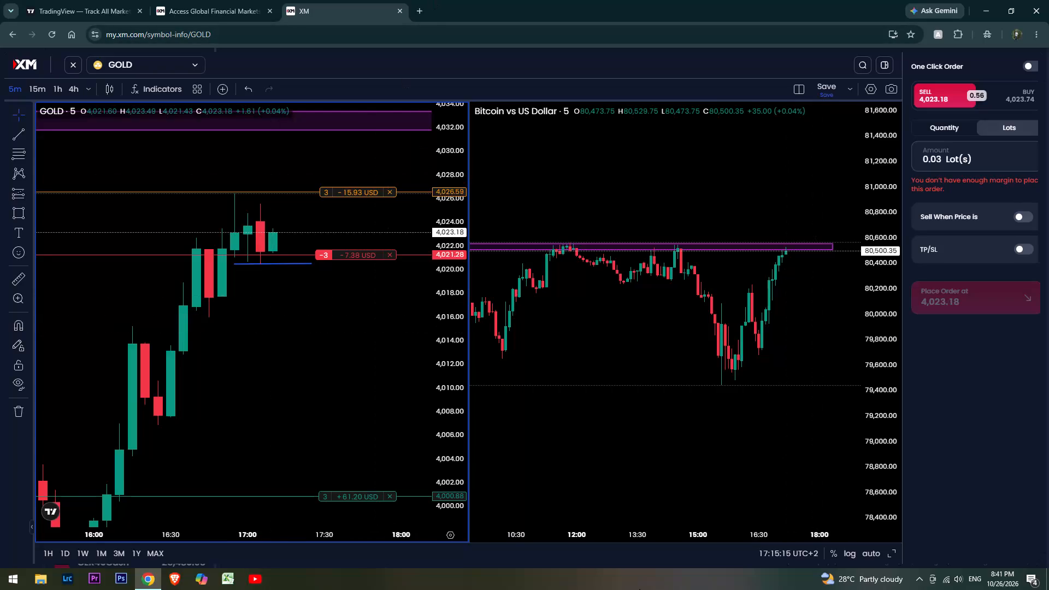
Make the BTCUSD chart active and reduce its sell order amount to 0.01 lots.
scroll(834, 441, "up", 2)
scroll(884, 324, "up", 3)
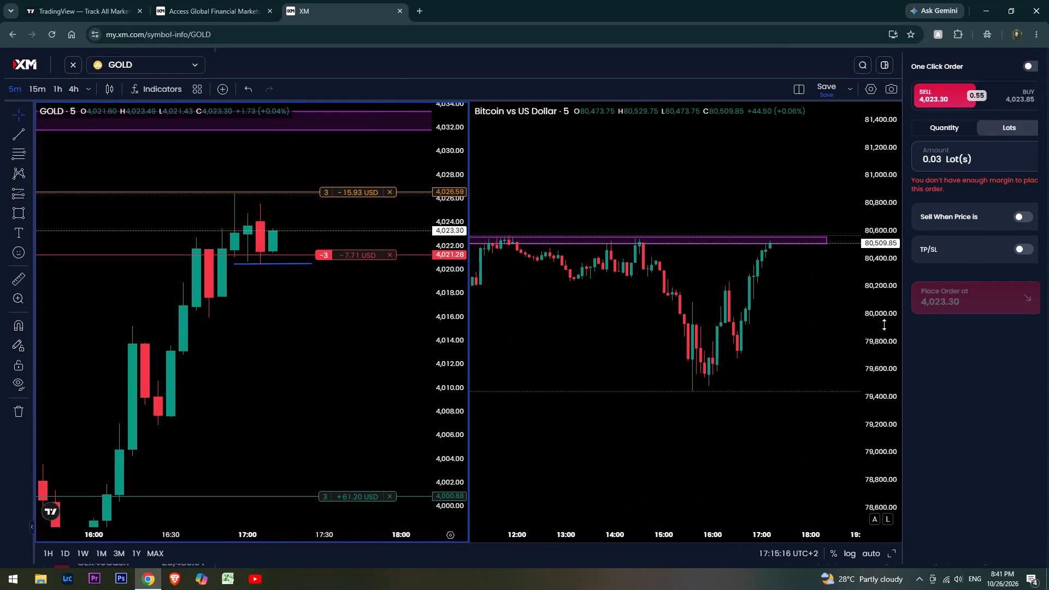
left_click(699, 186)
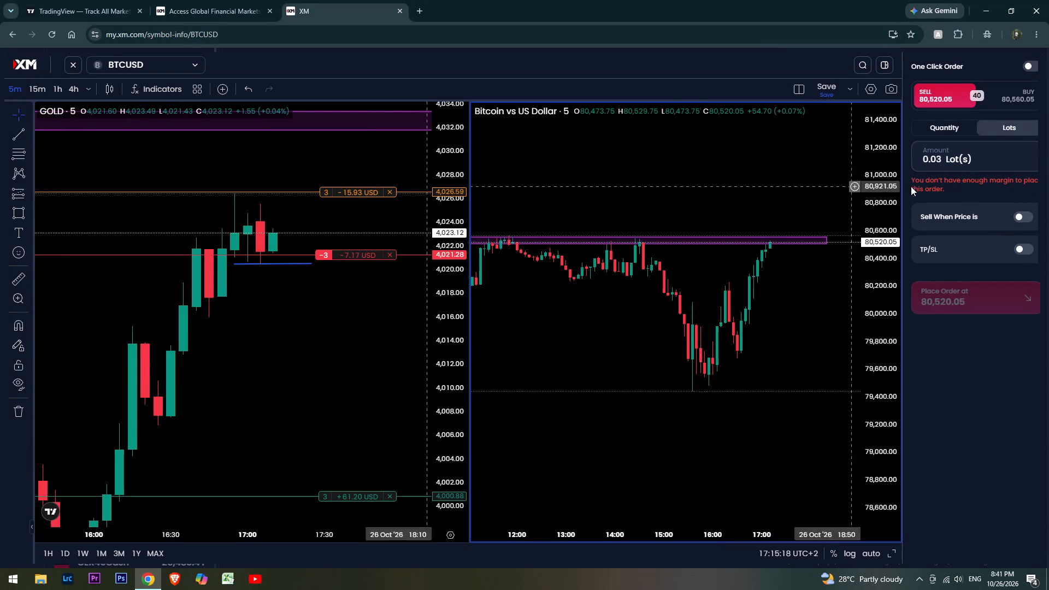
left_click(1031, 164)
left_click(1031, 164)
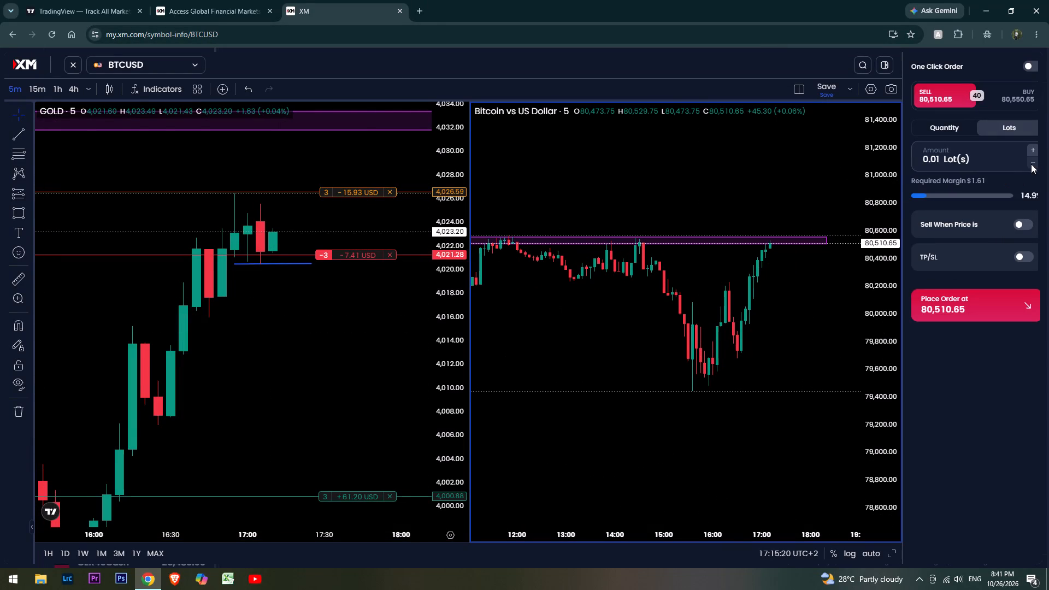
Move the GOLD short's stop loss up to 4,027.63, above the recent 5-minute candle highs.
scroll(327, 337, "down", 4)
scroll(439, 300, "down", 4)
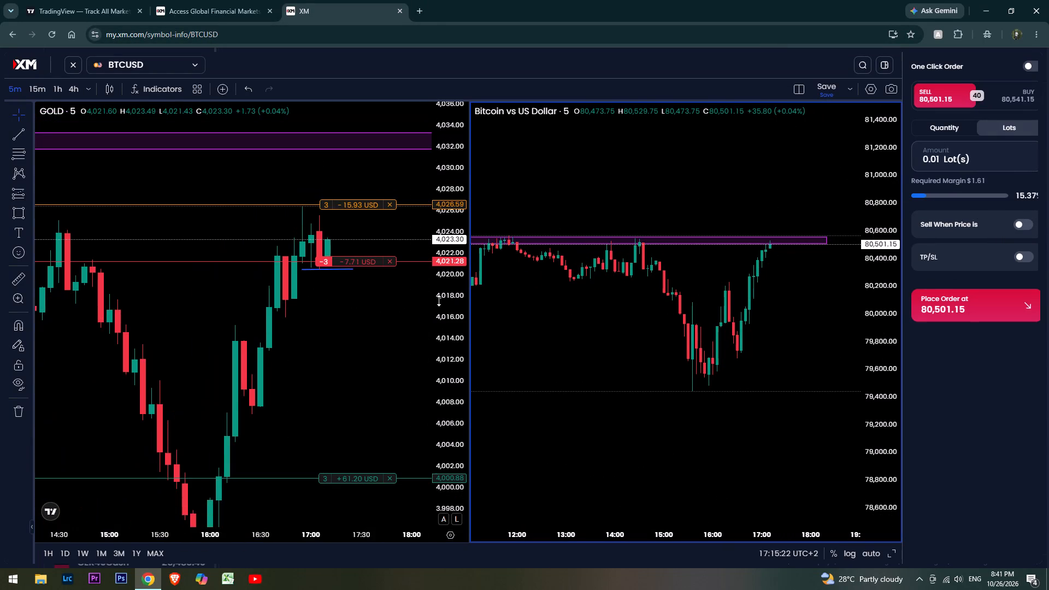
scroll(439, 300, "down", 1)
scroll(321, 355, "up", 3)
left_click_drag(333, 339, 279, 332)
left_click_drag(286, 335, 269, 368)
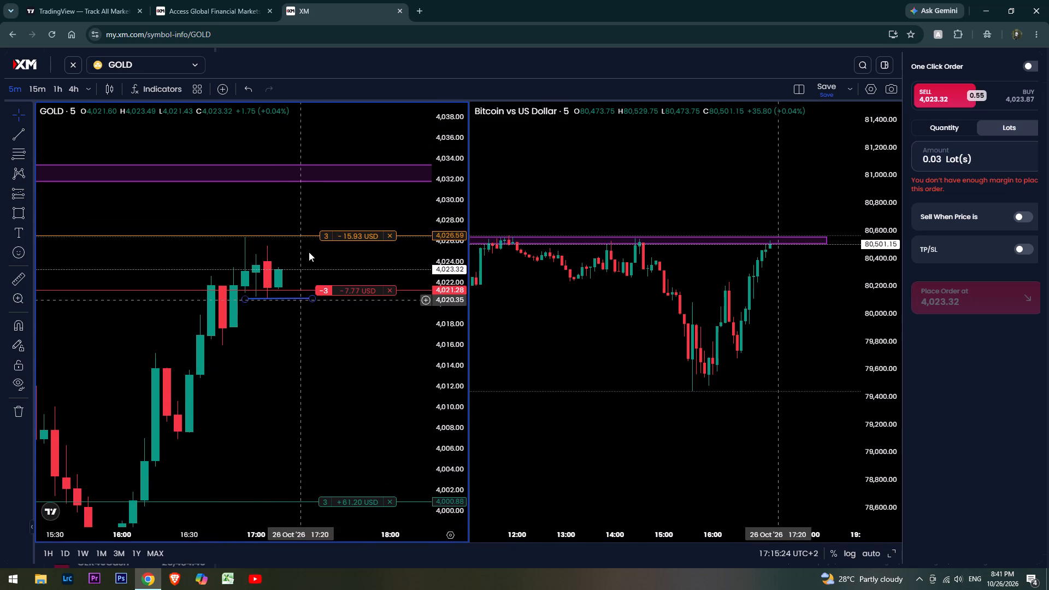
left_click_drag(338, 235, 343, 225)
Examine GOLD's recent 5-minute candles against the short's entry, stop loss and take profit levels and the blue trend line.
scroll(304, 329, "up", 2)
left_click_drag(279, 368, 303, 352)
left_click_drag(327, 360, 292, 334)
scroll(446, 316, "down", 8)
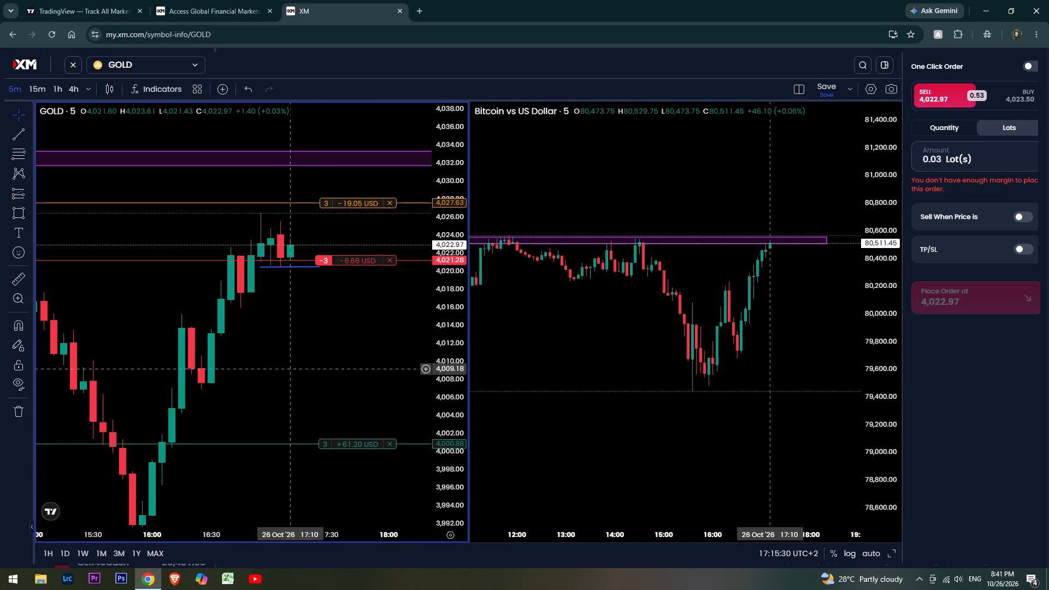
scroll(302, 369, "up", 2)
scroll(431, 337, "up", 9)
scroll(351, 351, "down", 5)
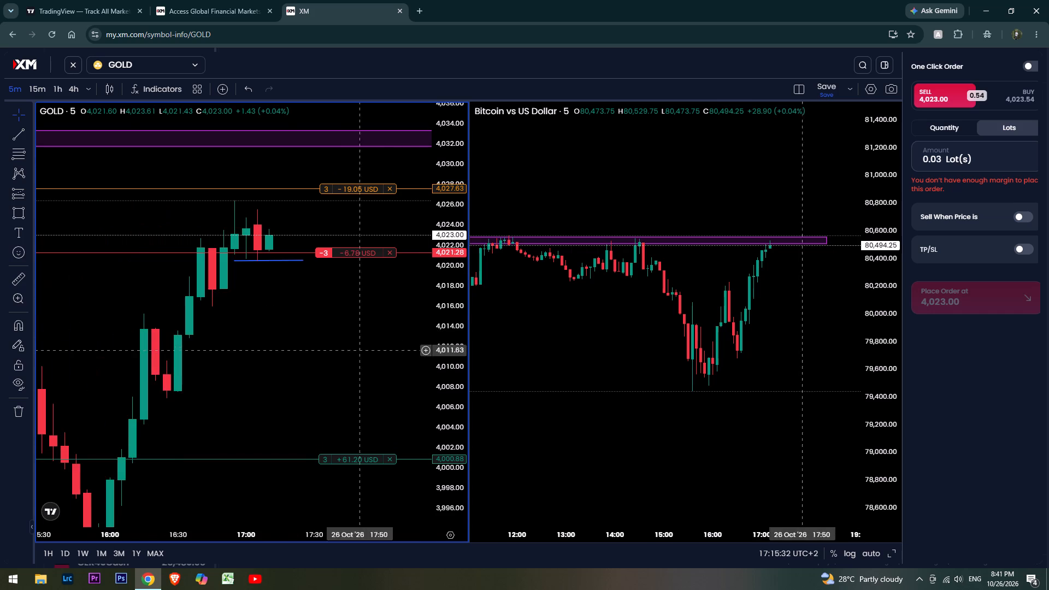
scroll(455, 332, "up", 3)
scroll(320, 356, "up", 1)
left_click_drag(315, 334, 306, 356)
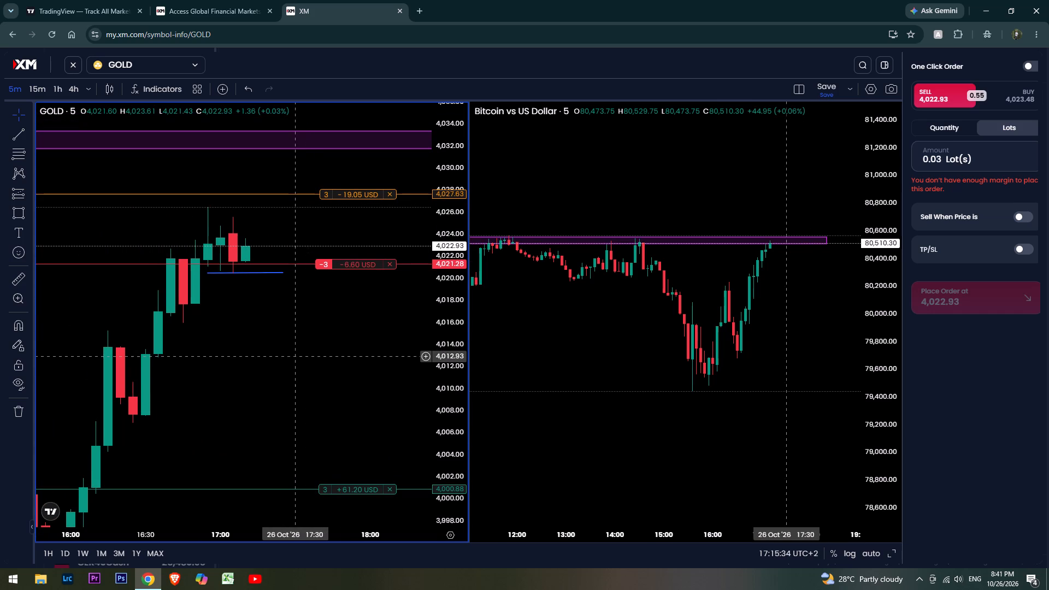
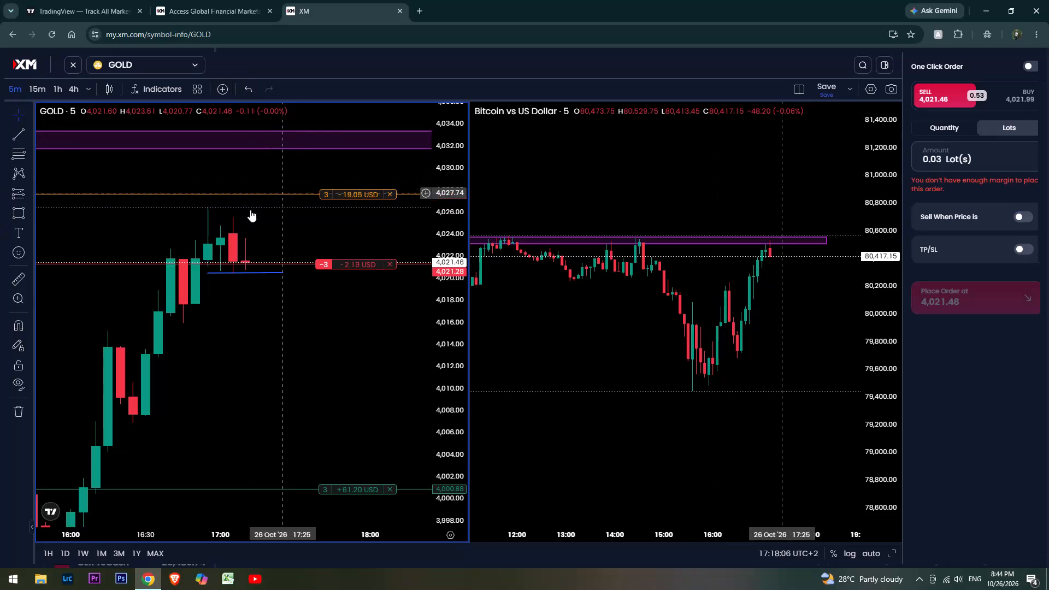
Examine GOLD's latest 5-minute candles around the short's entry level and the blue line beneath the recent lows.
scroll(344, 368, "down", 4)
scroll(439, 330, "up", 4)
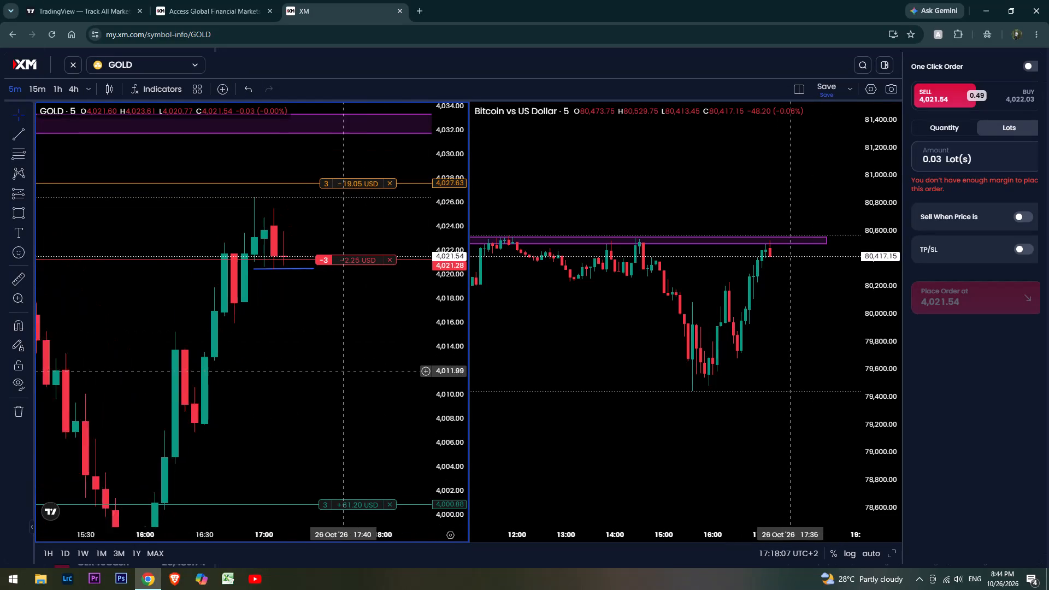
scroll(340, 371, "up", 2)
left_click_drag(350, 352, 322, 363)
scroll(887, 315, "down", 3)
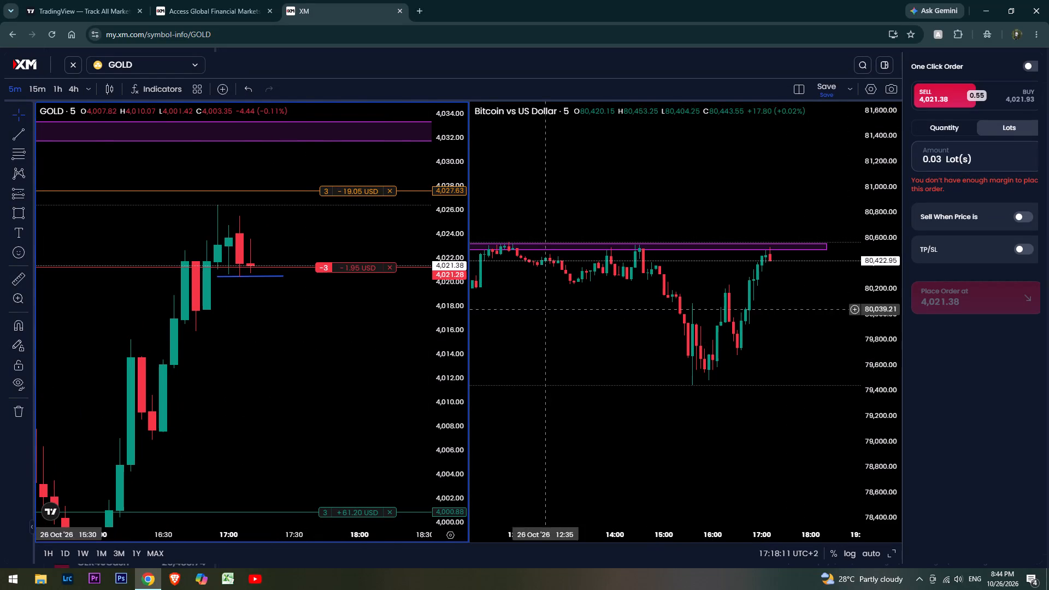
left_click(229, 1)
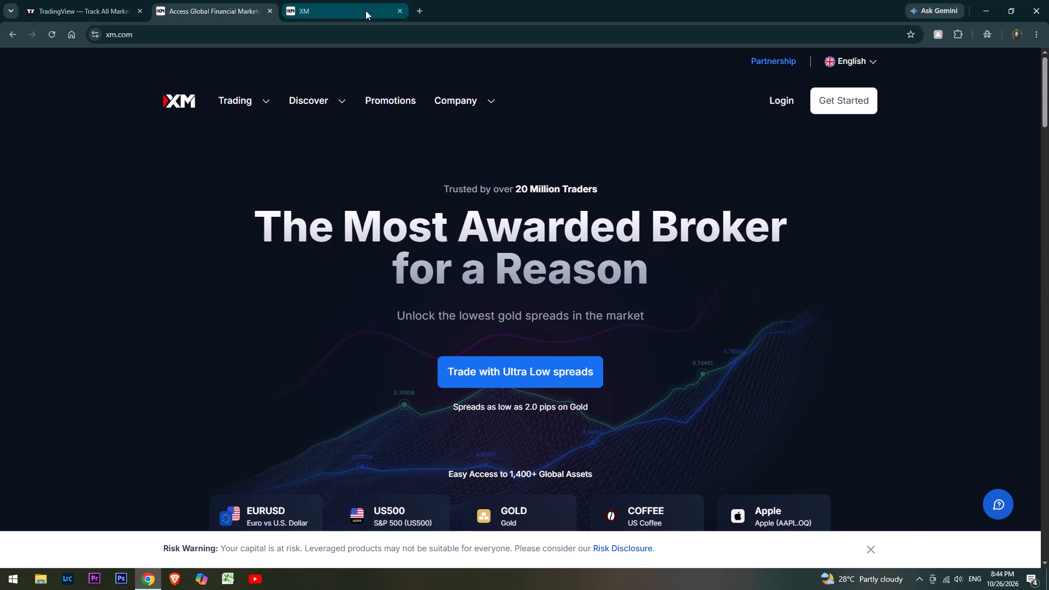
left_click(366, 10)
scroll(328, 320, "down", 3)
scroll(451, 300, "up", 2)
scroll(376, 326, "up", 1)
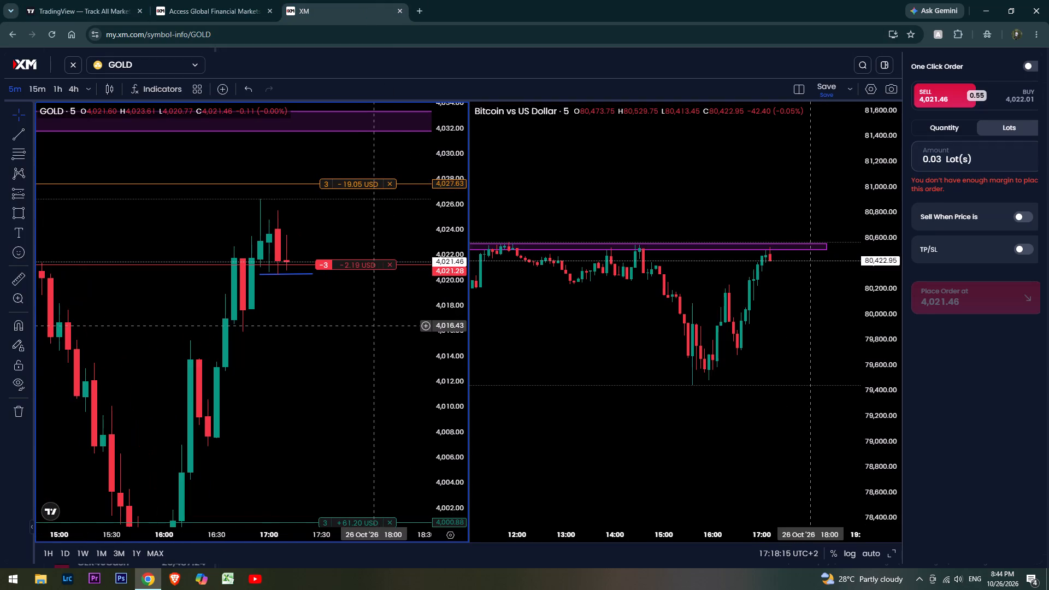
left_click(314, 272)
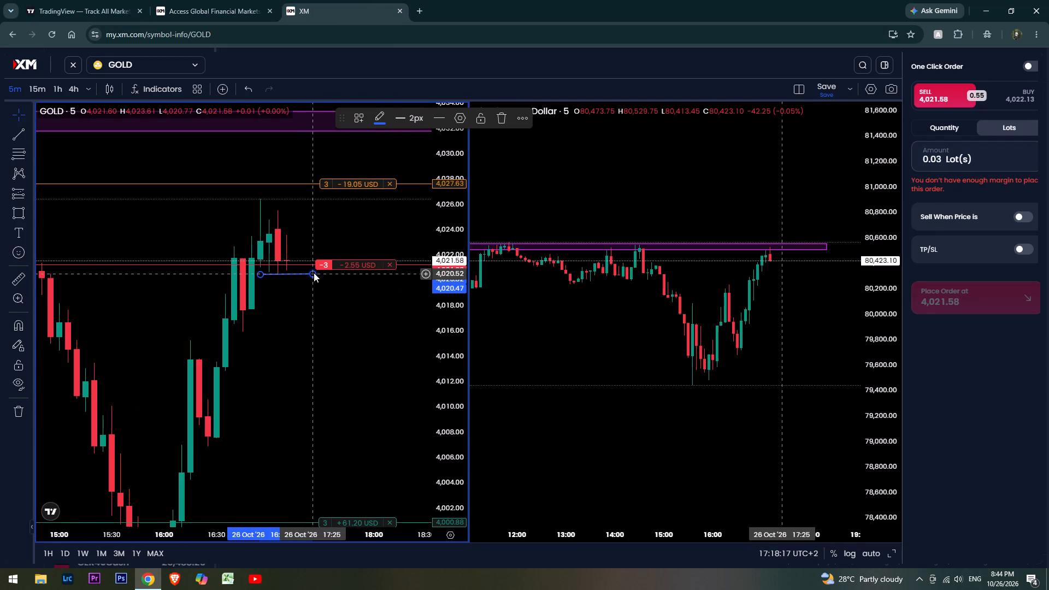
left_click(332, 305)
scroll(459, 304, "up", 3)
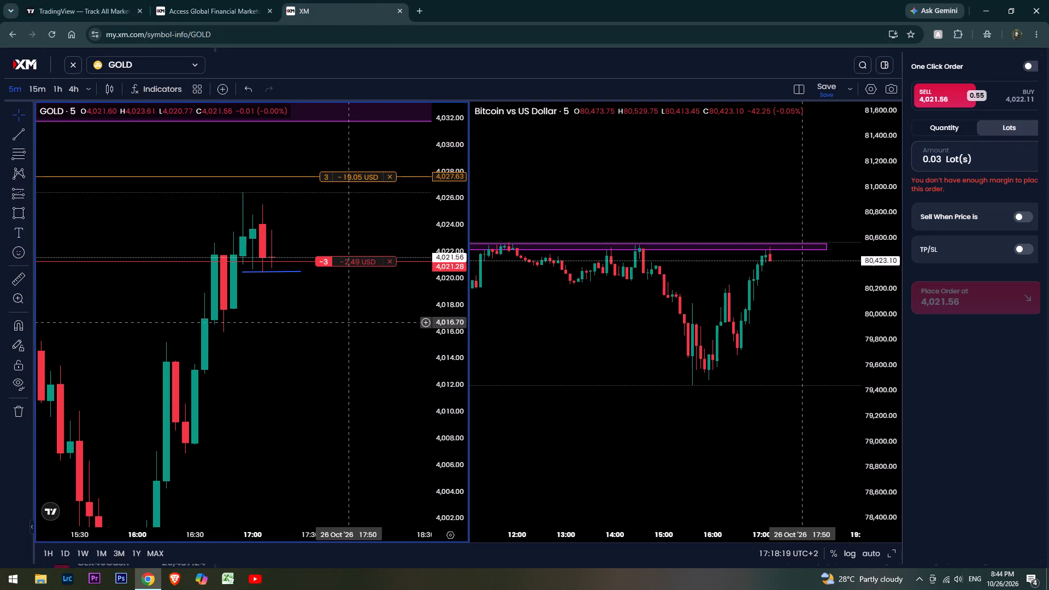
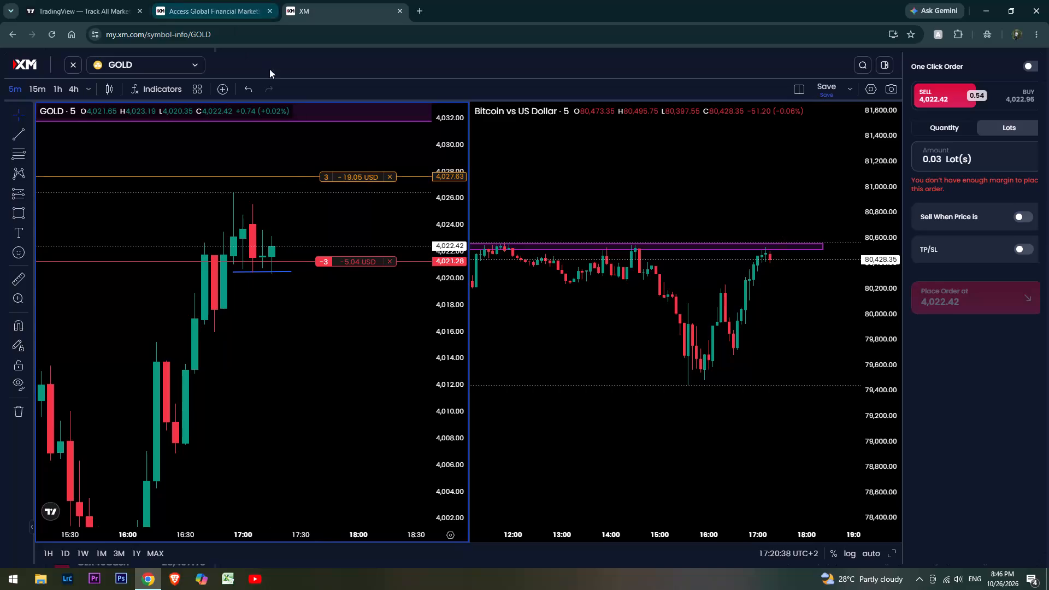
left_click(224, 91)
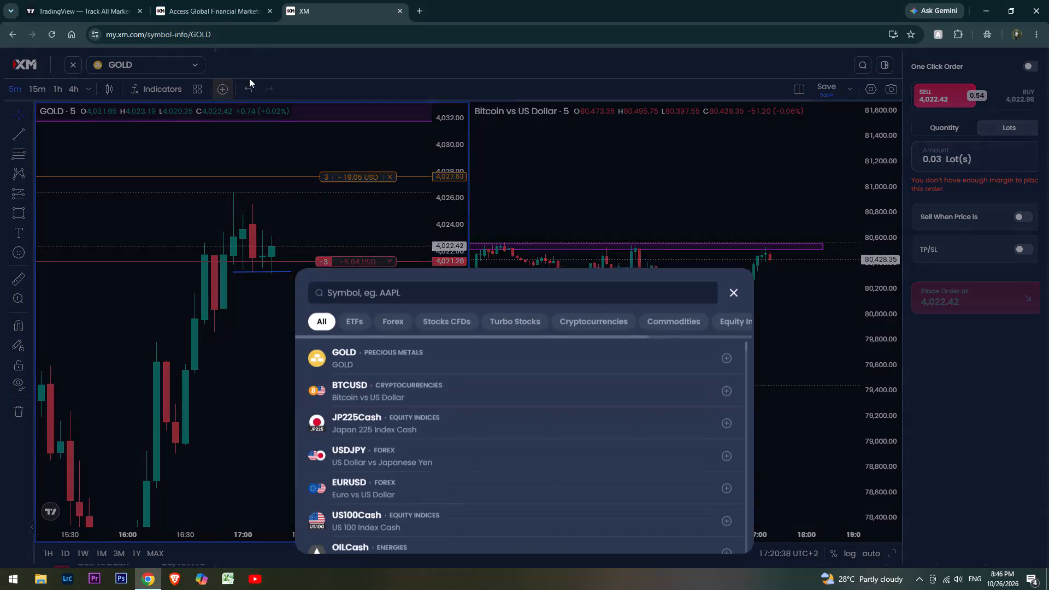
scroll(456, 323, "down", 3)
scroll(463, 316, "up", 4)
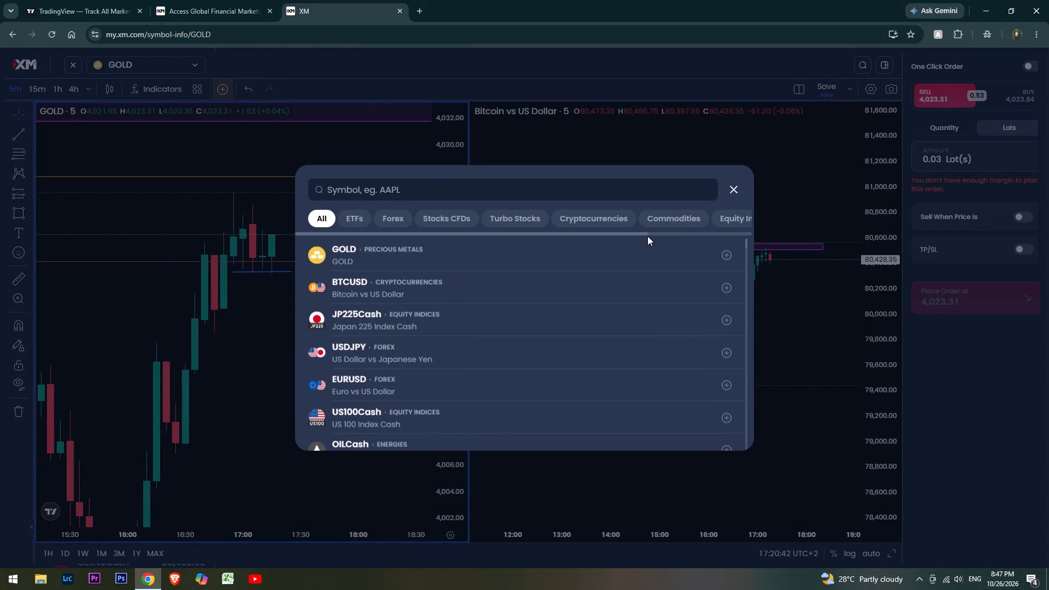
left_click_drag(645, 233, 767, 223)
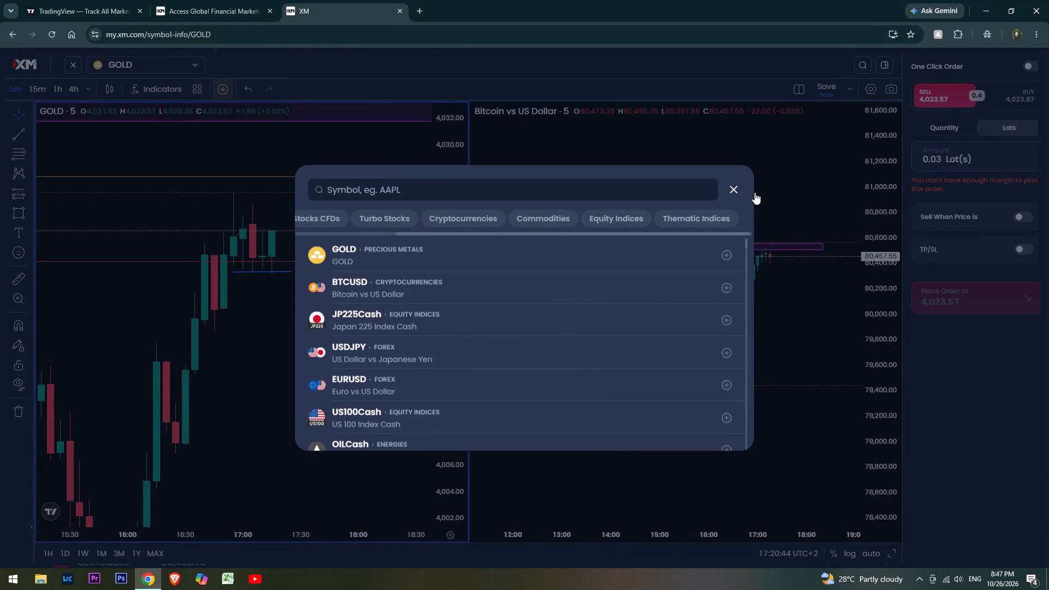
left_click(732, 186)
Examine GOLD's recent 5-minute candles around the short's entry level and the blue line under the lows.
scroll(361, 310, "down", 2)
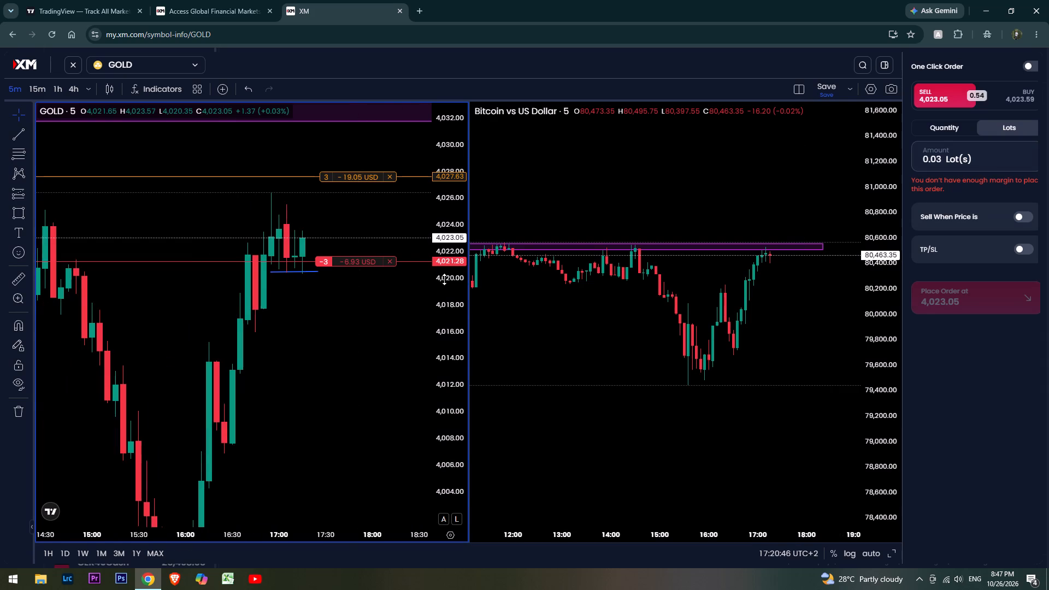
scroll(444, 279, "up", 4)
scroll(437, 285, "down", 3)
scroll(379, 310, "up", 1)
left_click_drag(349, 333, 320, 330)
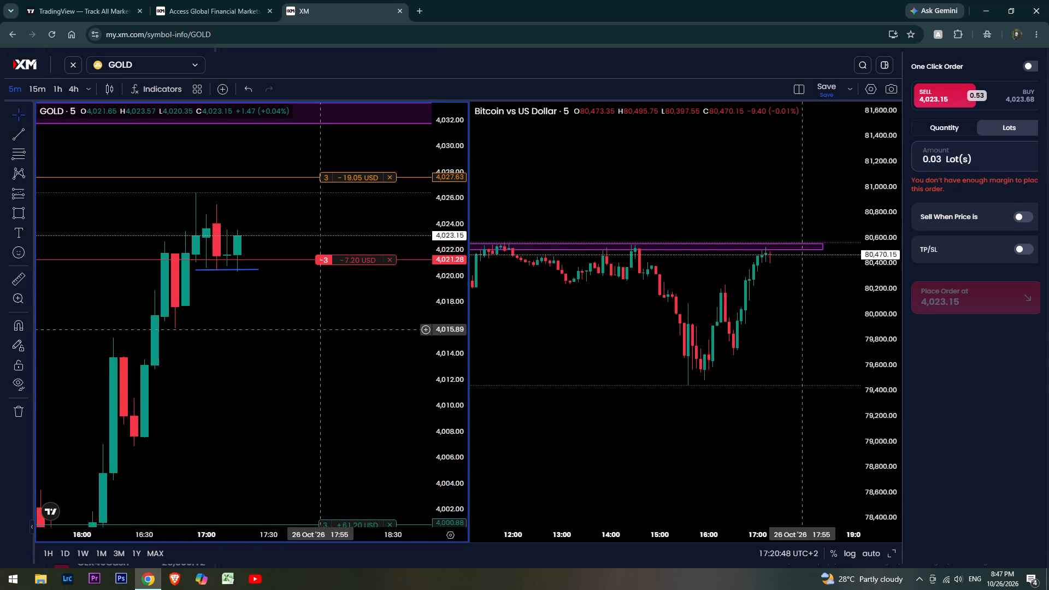
left_click_drag(336, 322, 341, 331)
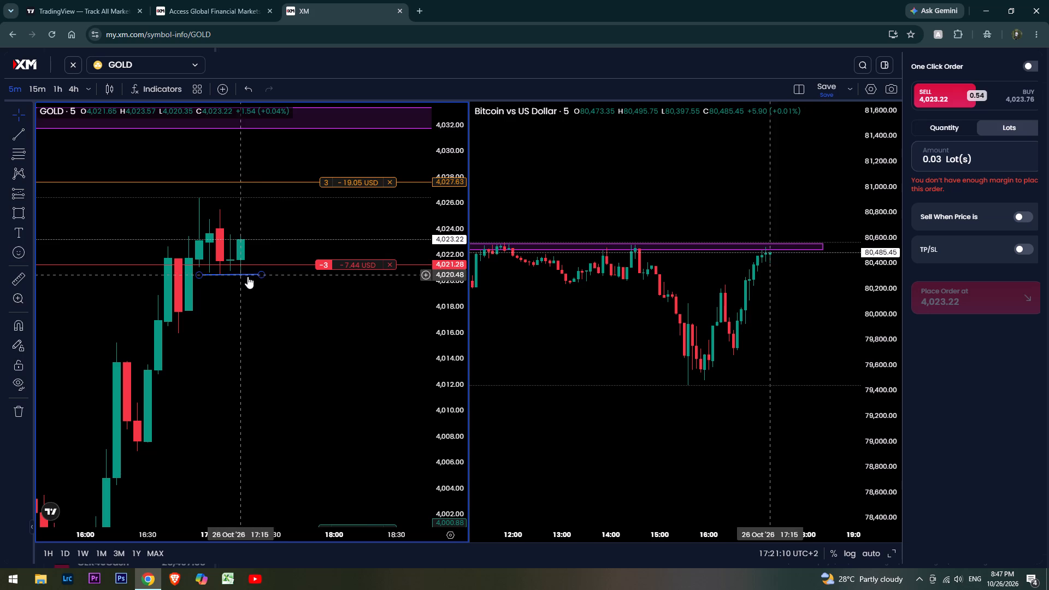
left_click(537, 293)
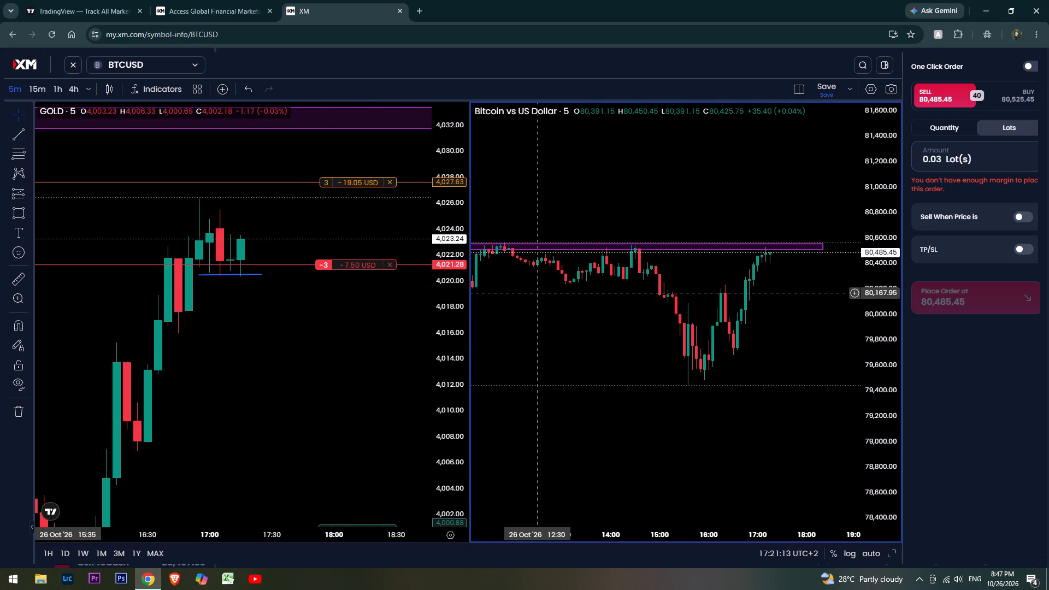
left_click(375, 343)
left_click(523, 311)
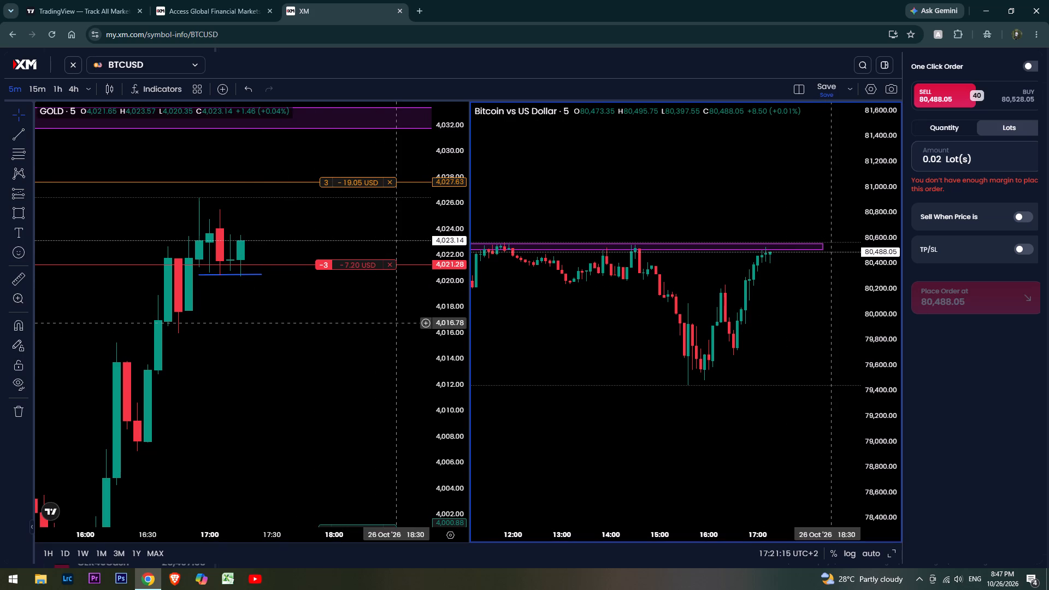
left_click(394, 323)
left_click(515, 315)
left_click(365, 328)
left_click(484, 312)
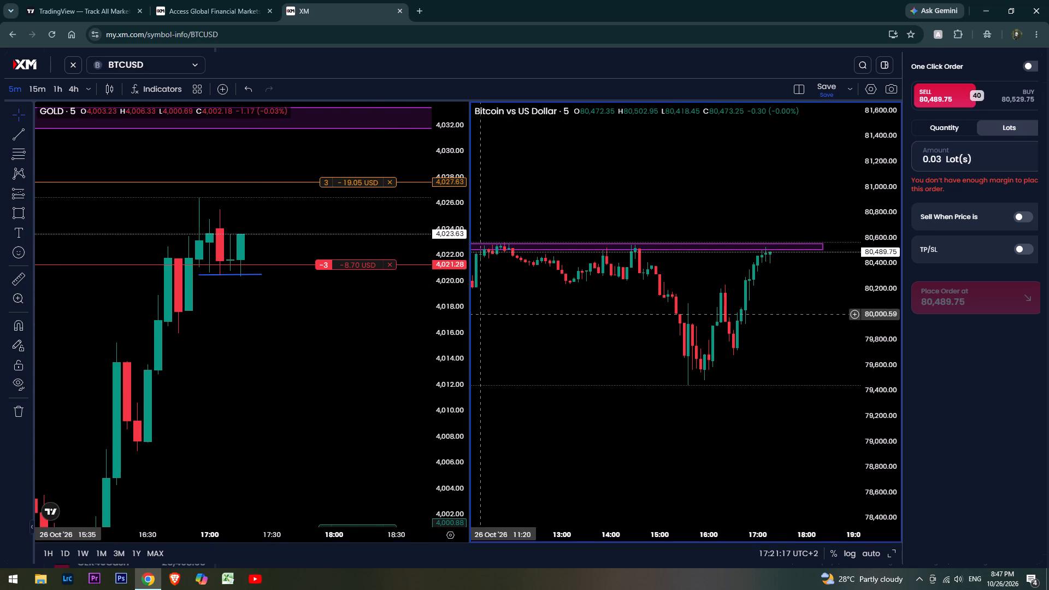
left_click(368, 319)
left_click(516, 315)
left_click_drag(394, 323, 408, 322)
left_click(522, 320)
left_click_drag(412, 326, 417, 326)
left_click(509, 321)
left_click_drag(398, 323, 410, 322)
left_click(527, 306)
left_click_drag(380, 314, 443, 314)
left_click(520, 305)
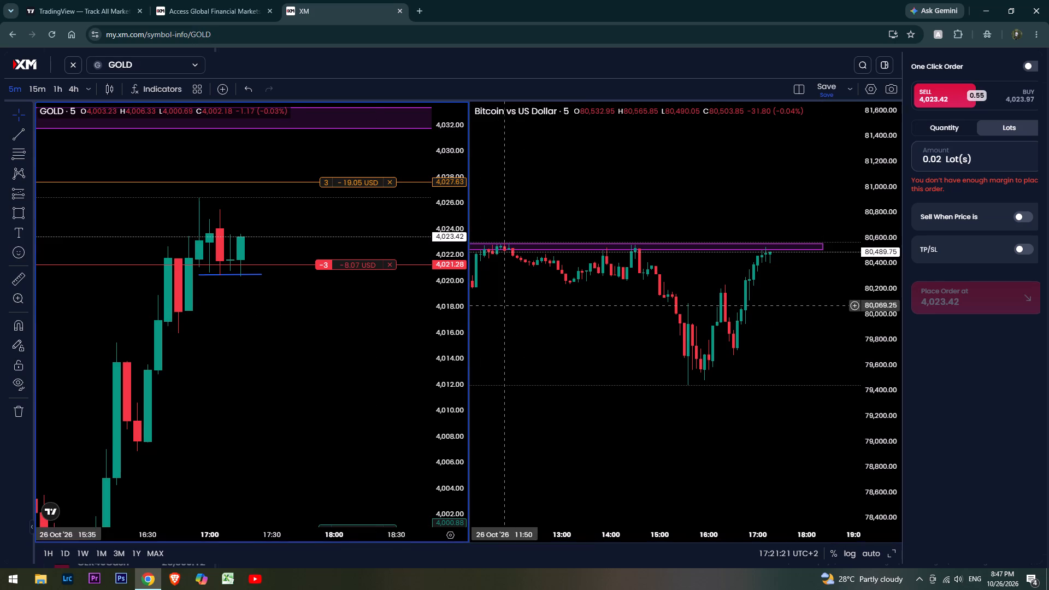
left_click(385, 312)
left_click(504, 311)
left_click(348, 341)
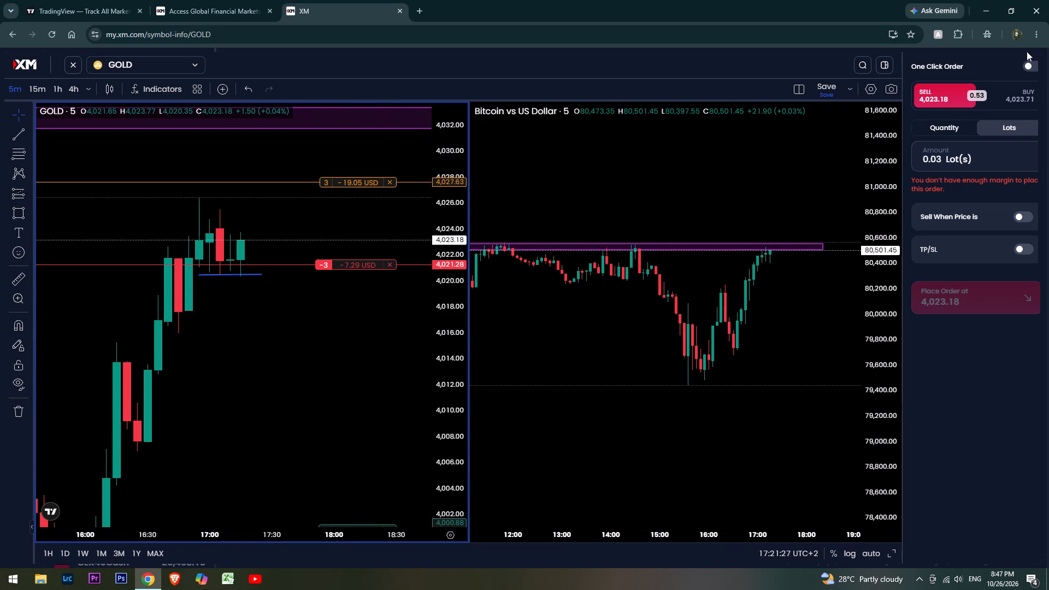
Shrink the browser window, open the GOLD trade page and examine the latest price action around the short's entry.
left_click(1010, 10)
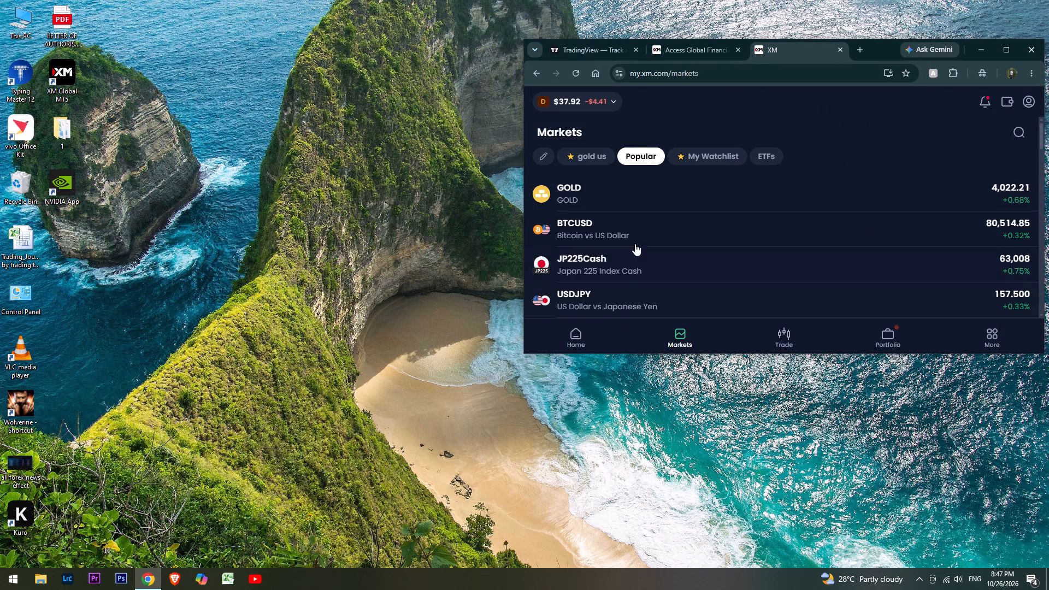
scroll(873, 270, "down", 4)
left_click(788, 337)
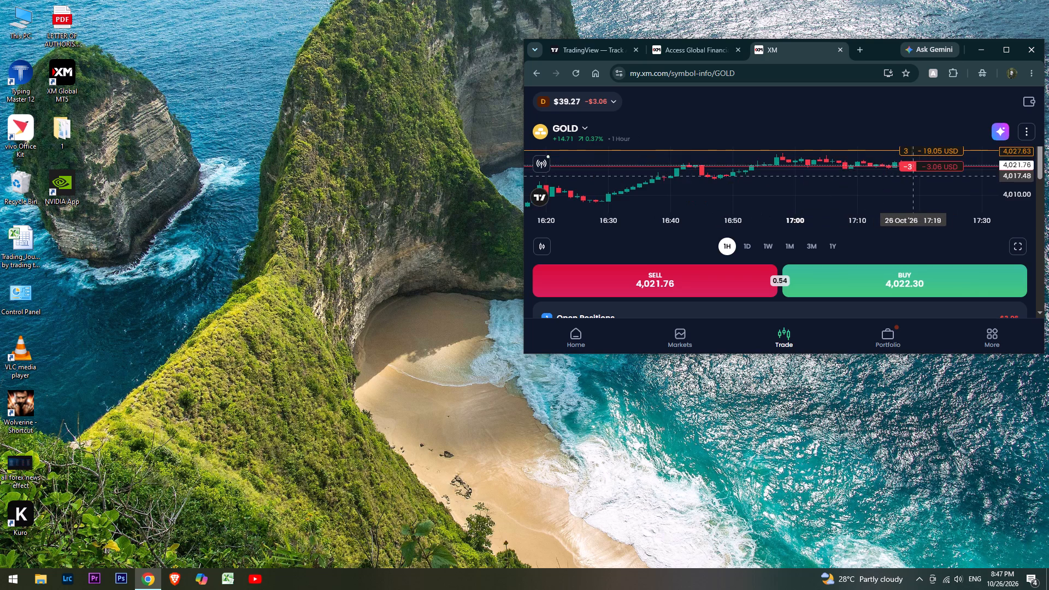
scroll(1004, 160, "up", 9)
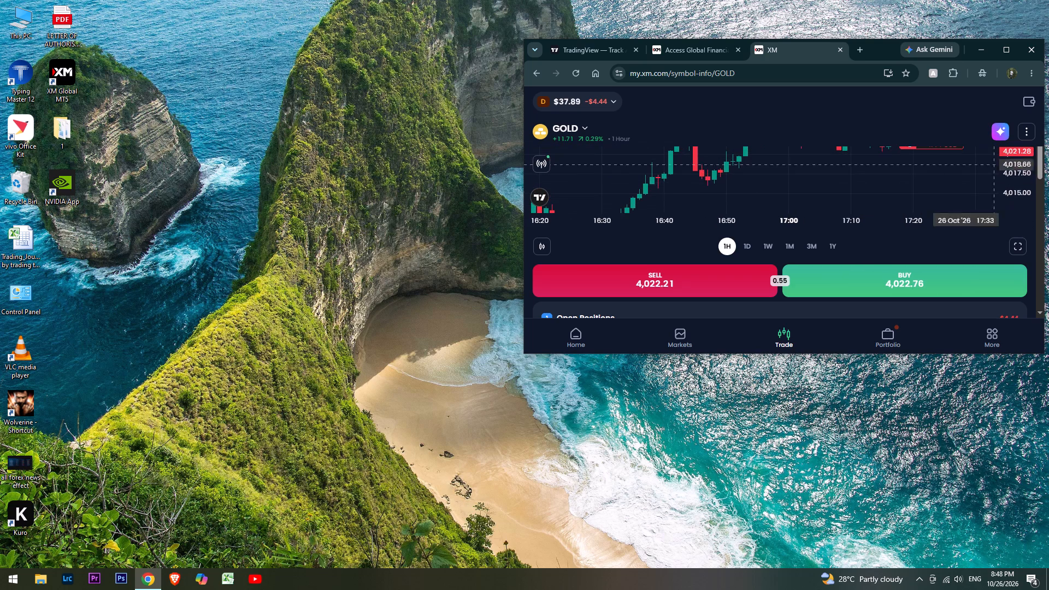
scroll(880, 182, "down", 3)
left_click_drag(872, 184, 730, 218)
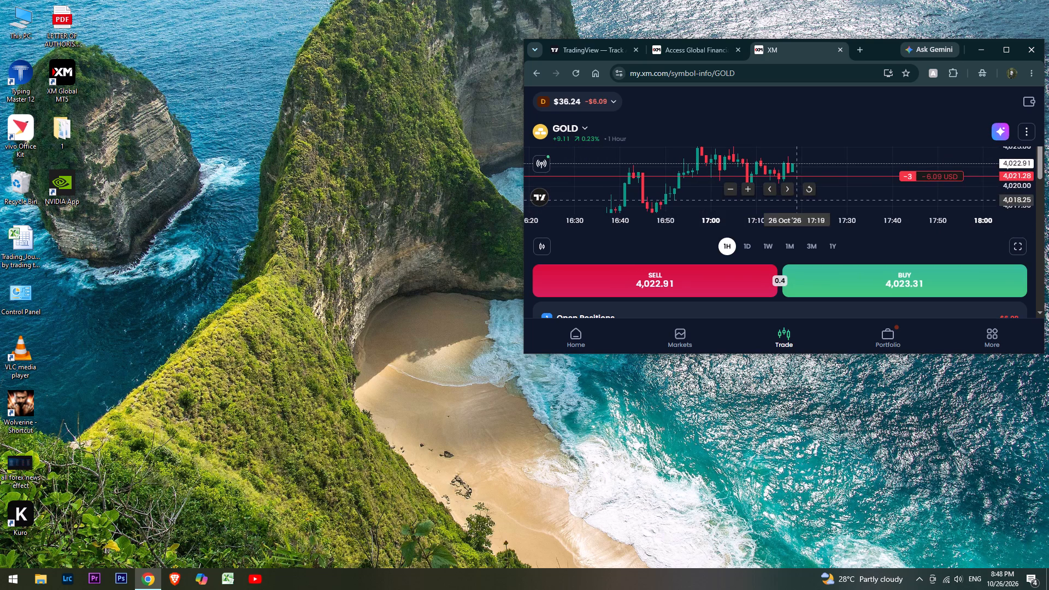
scroll(834, 186, "up", 1)
left_click_drag(851, 188, 856, 176)
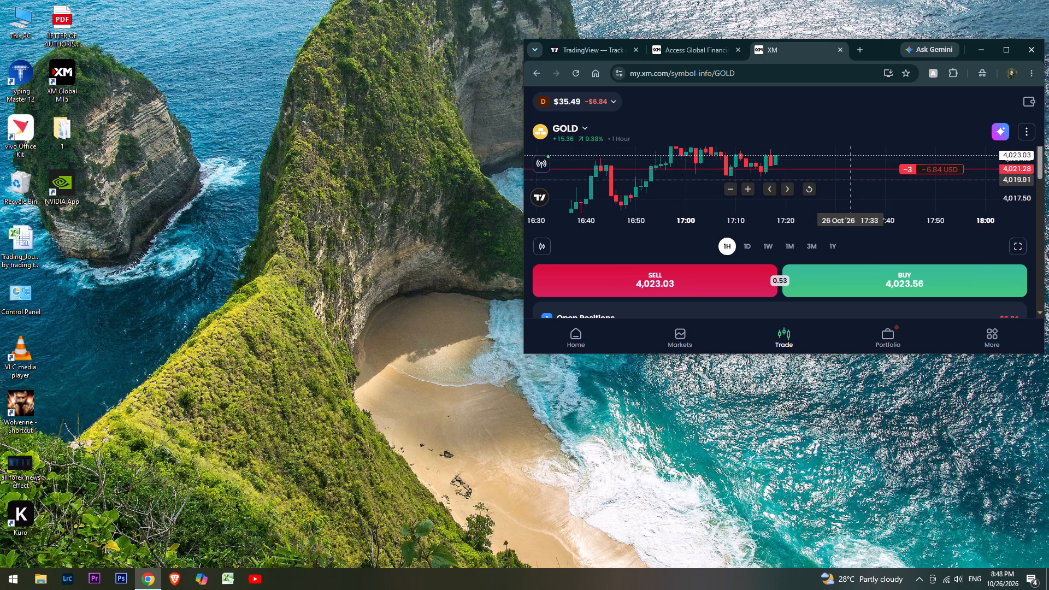
scroll(850, 181, "down", 2)
scroll(993, 169, "up", 3)
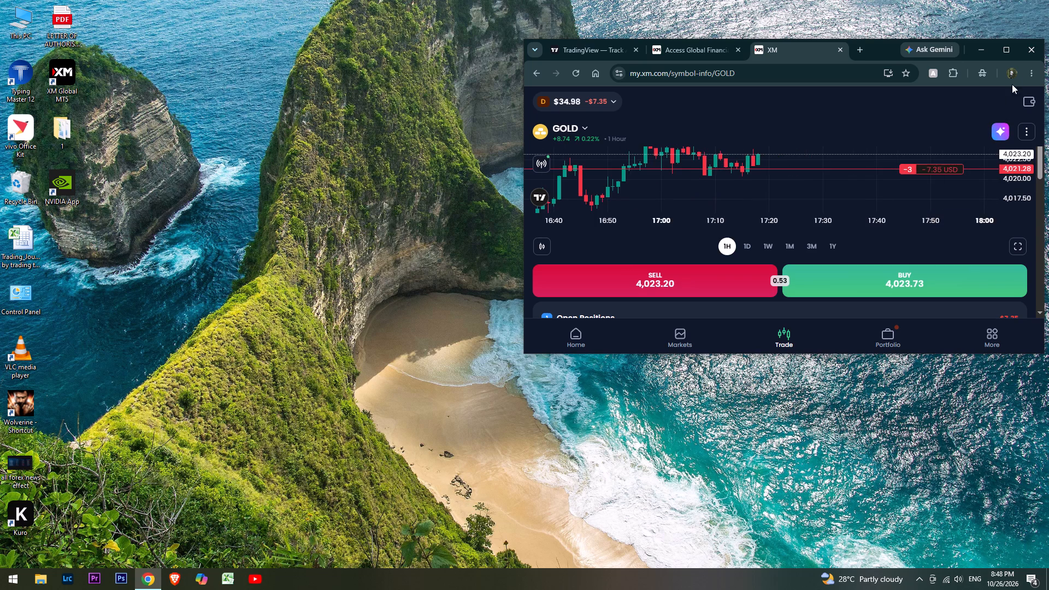
Maximize the browser window and expand the GOLD and BTCUSD charts to the full-screen view.
left_click(1007, 50)
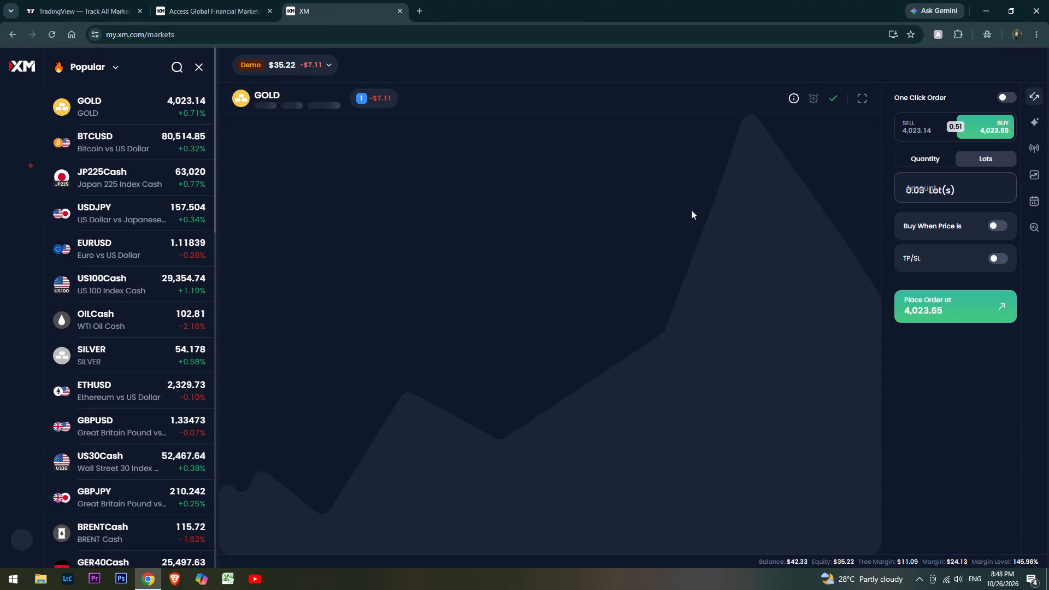
left_click(864, 95)
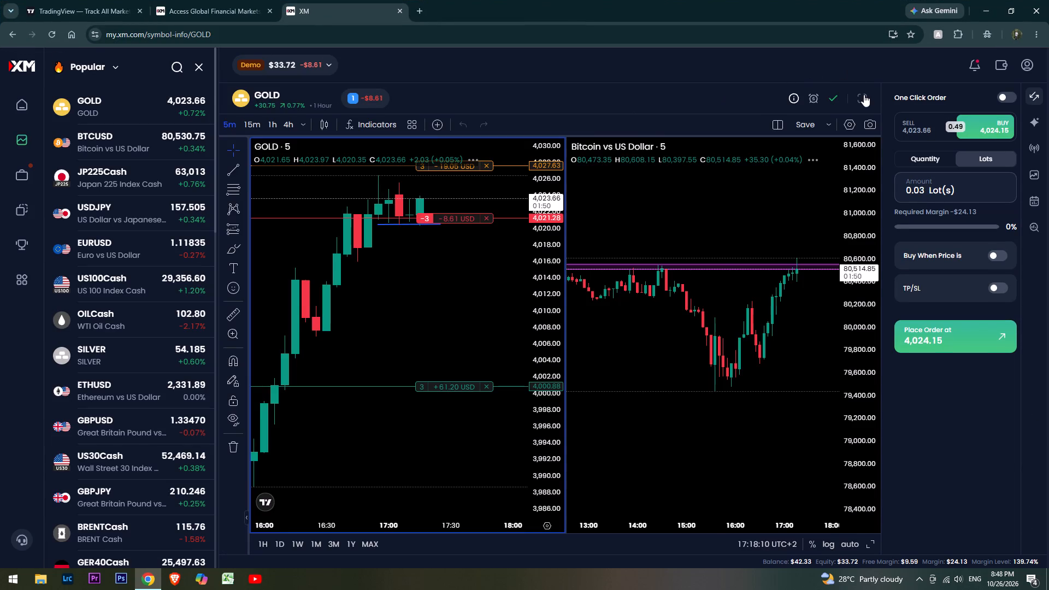
Examine GOLD's 5-minute chart from the short's stop loss down to its take-profit level.
scroll(406, 297, "up", 2)
left_click_drag(439, 266, 440, 313)
scroll(443, 305, "down", 2)
scroll(524, 274, "down", 3)
scroll(461, 290, "up", 2)
scroll(521, 271, "up", 4)
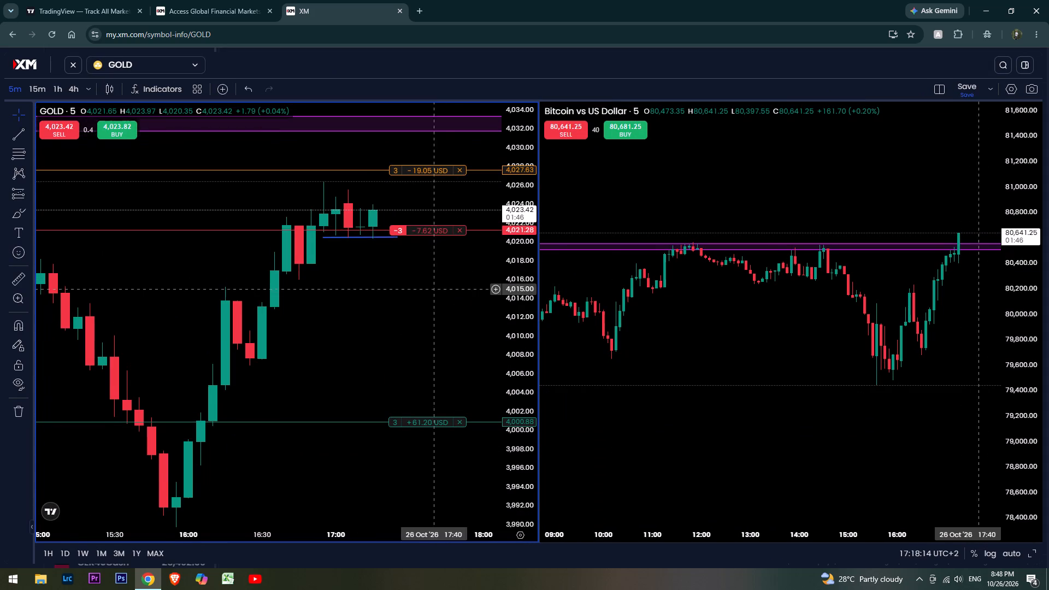
scroll(437, 289, "up", 1)
scroll(424, 282, "down", 1)
scroll(511, 265, "up", 1)
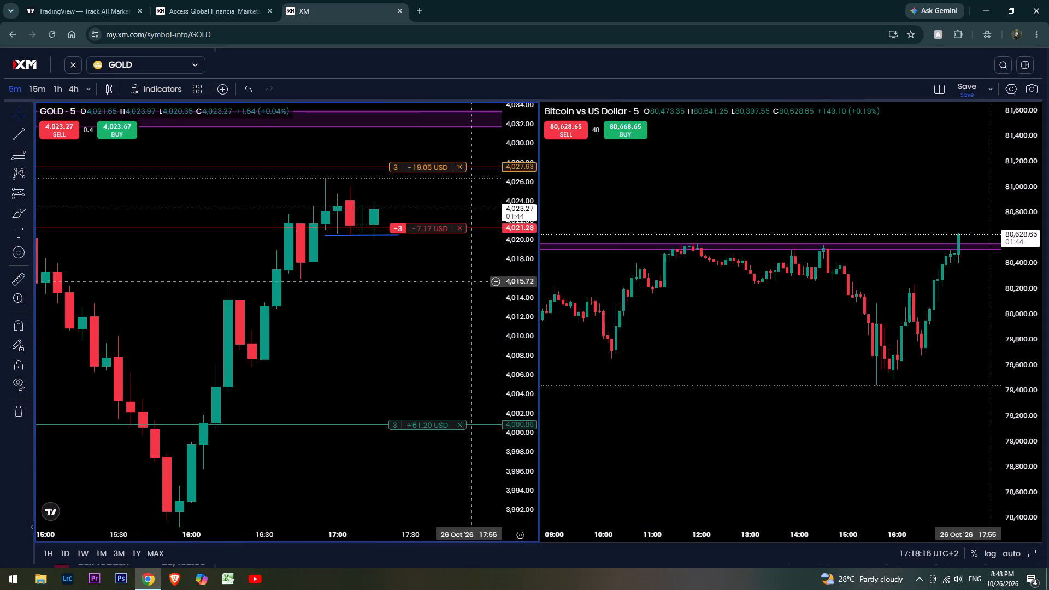
left_click_drag(442, 292, 413, 296)
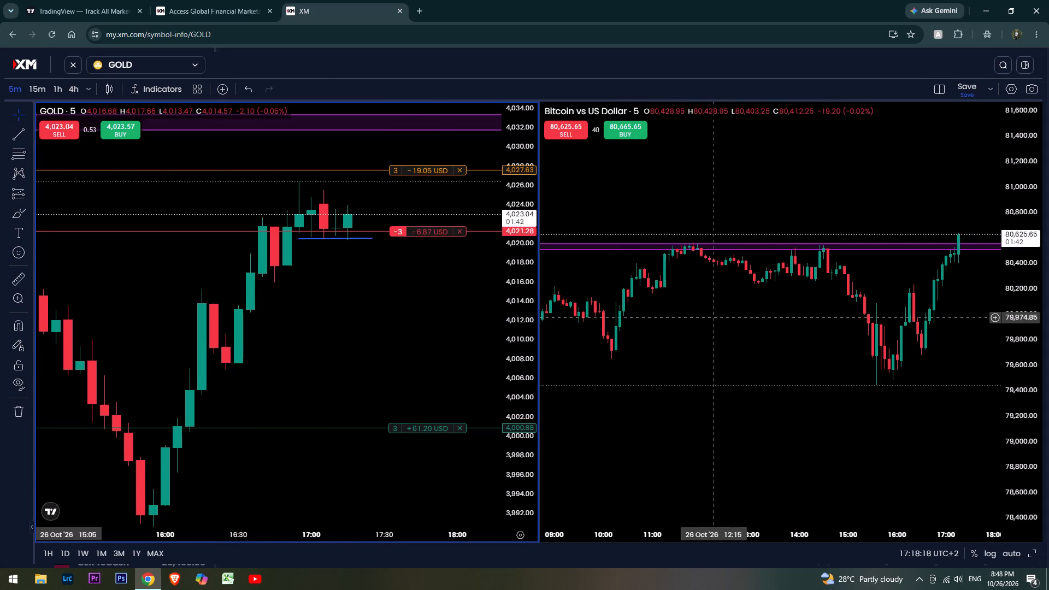
Examine BTCUSD's 5-minute price action around the purple zone, including the earlier highs that touched it.
left_click_drag(664, 327, 593, 327)
scroll(674, 325, "down", 4)
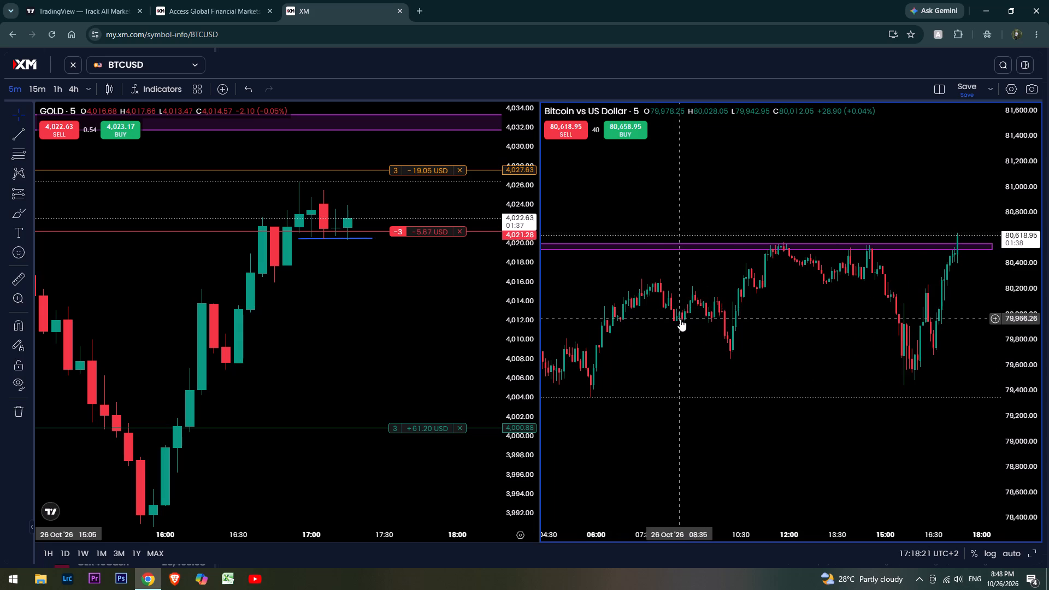
left_click_drag(793, 321, 765, 325)
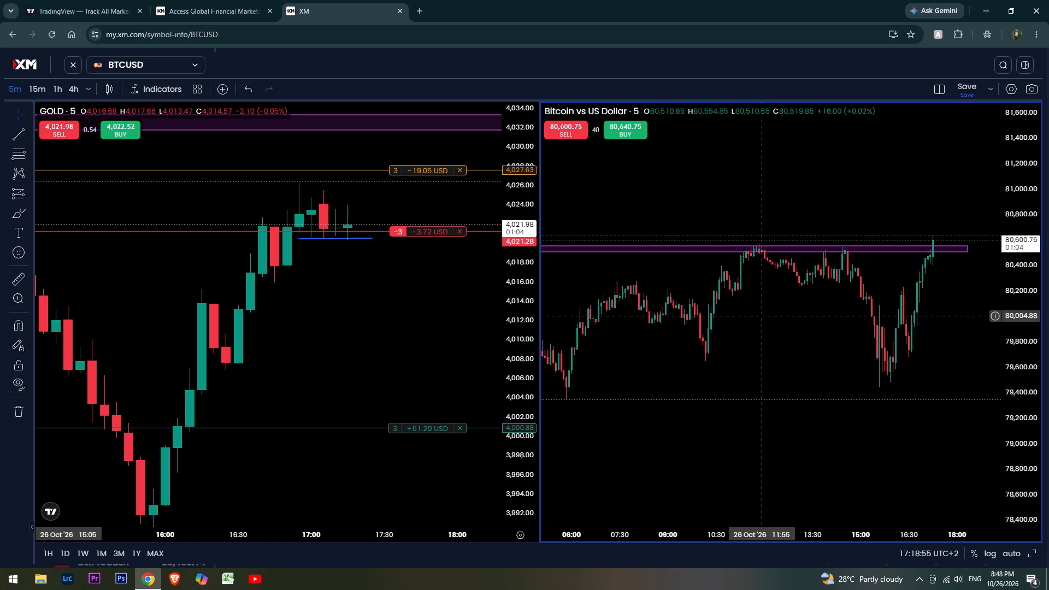
scroll(1030, 339, "up", 6)
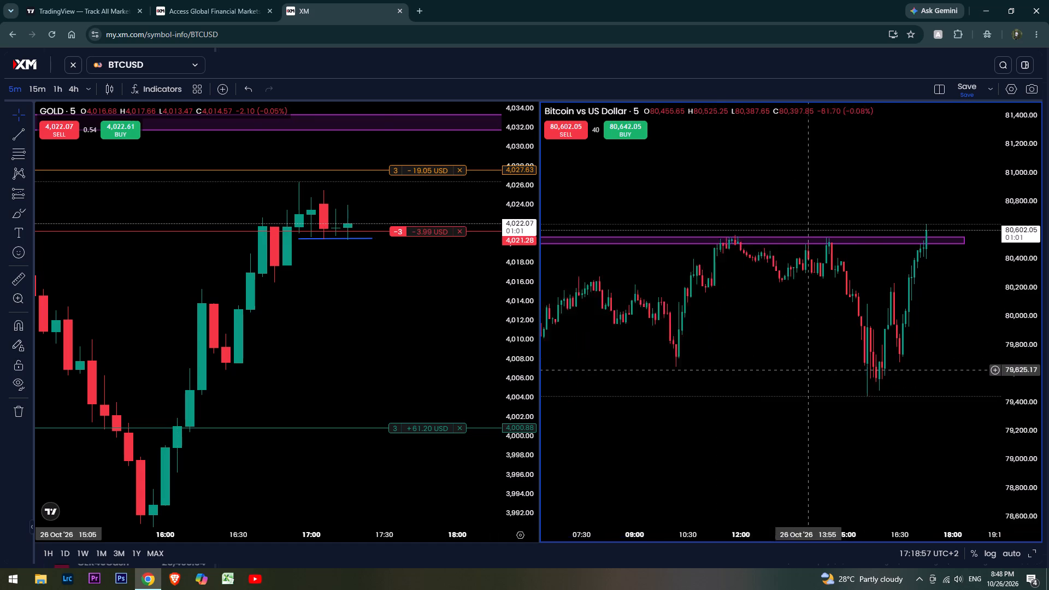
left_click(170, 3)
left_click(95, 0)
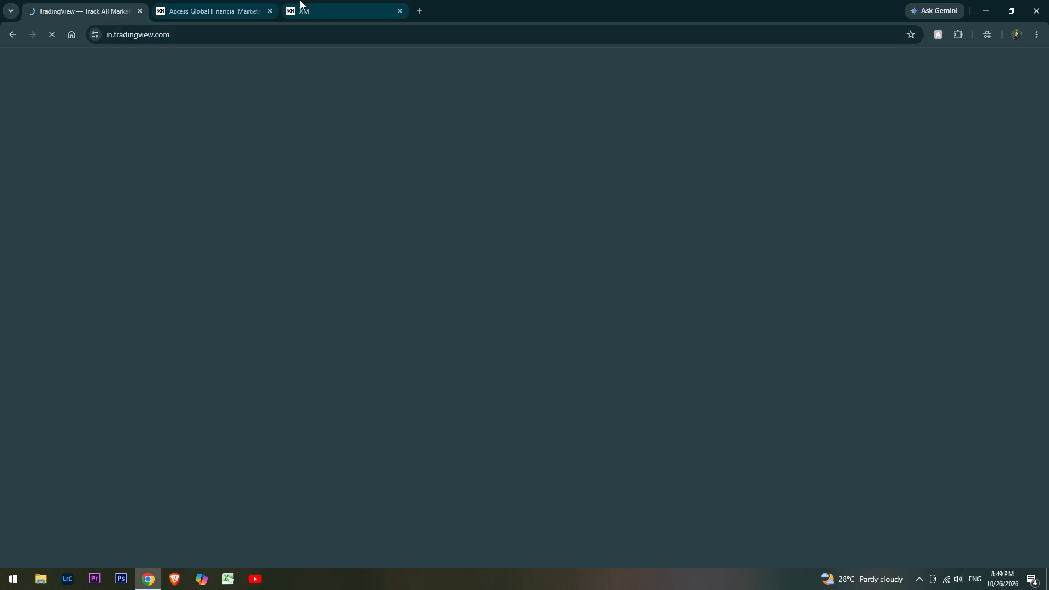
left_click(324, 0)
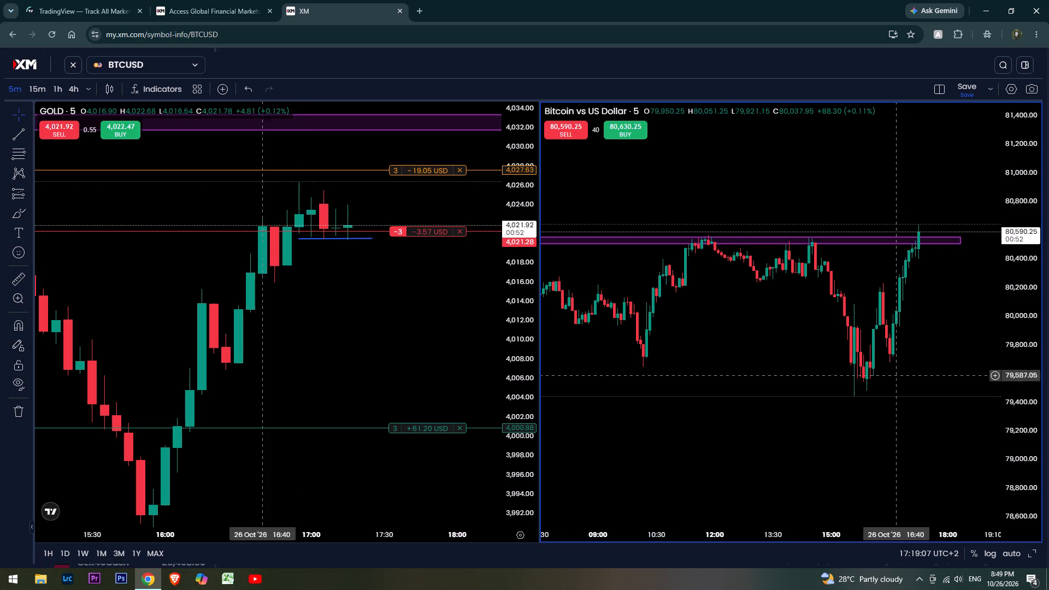
Change the chart layout from two side-by-side charts to a single chart showing GOLD.
scroll(478, 329, "down", 2)
scroll(514, 312, "up", 5)
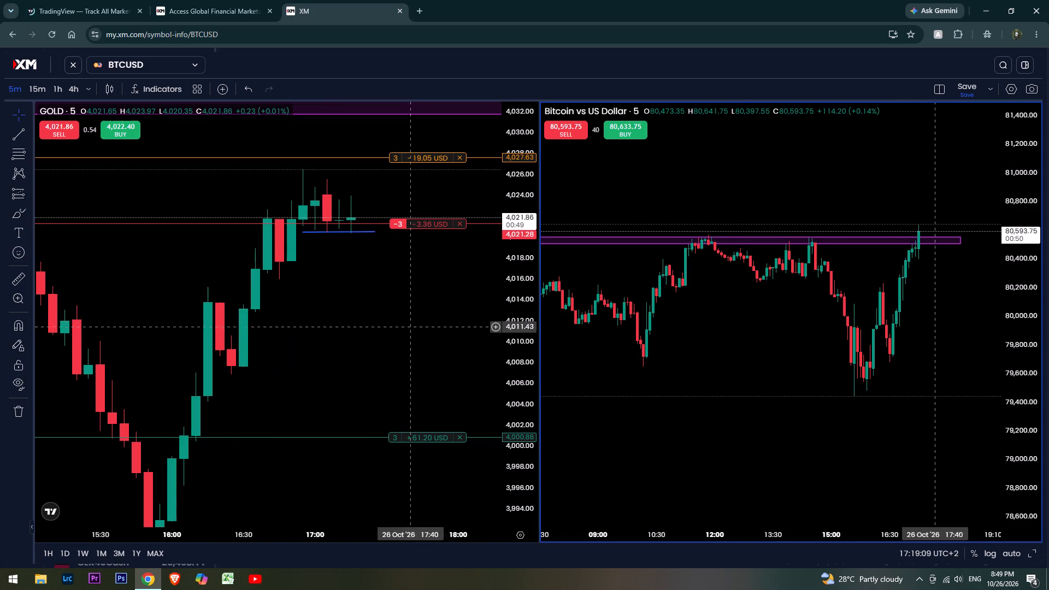
left_click_drag(435, 280, 409, 308)
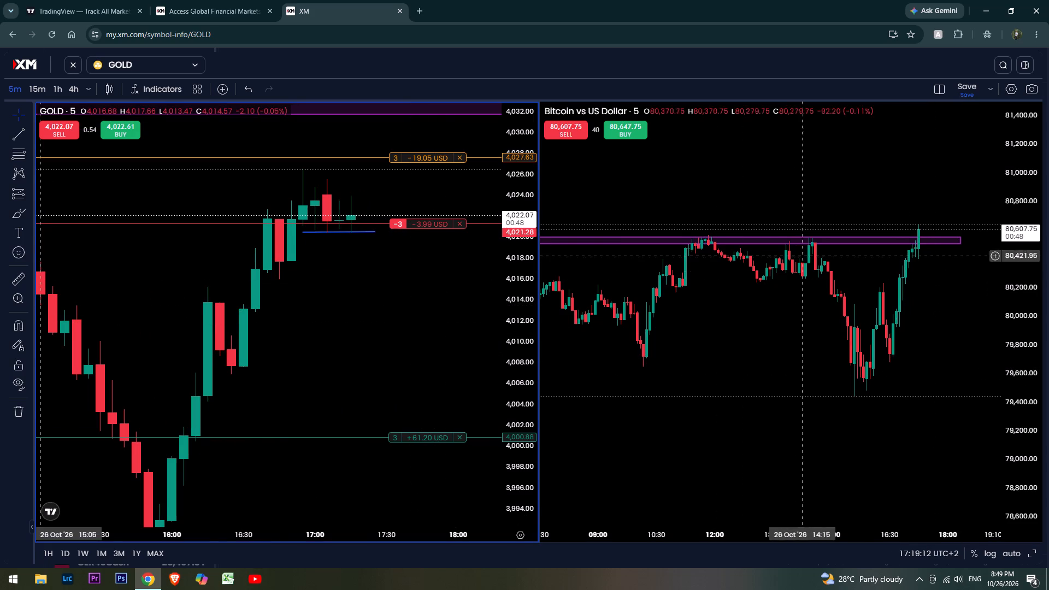
left_click(943, 120)
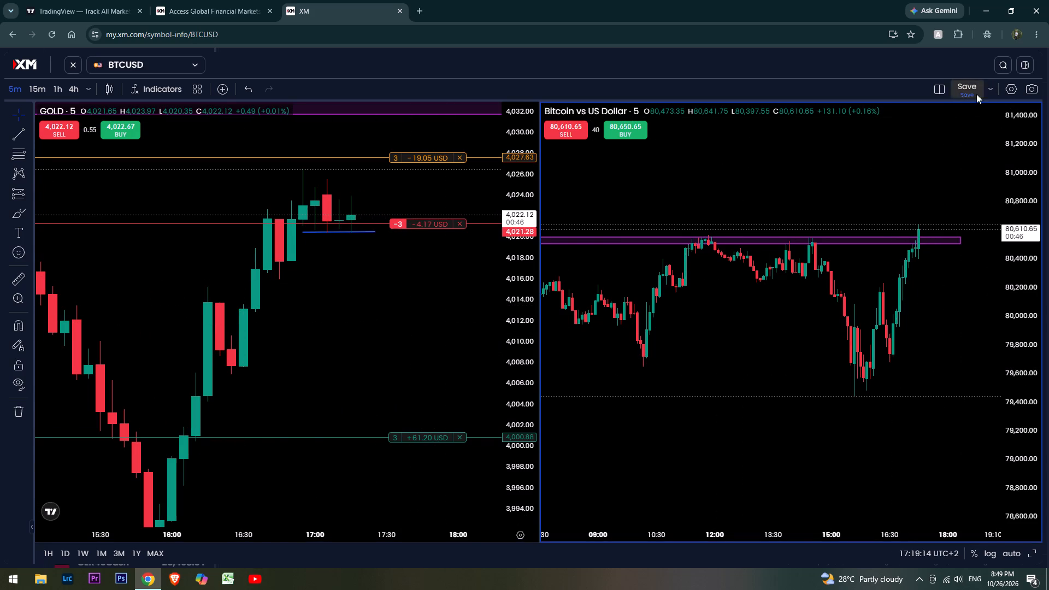
left_click(388, 304)
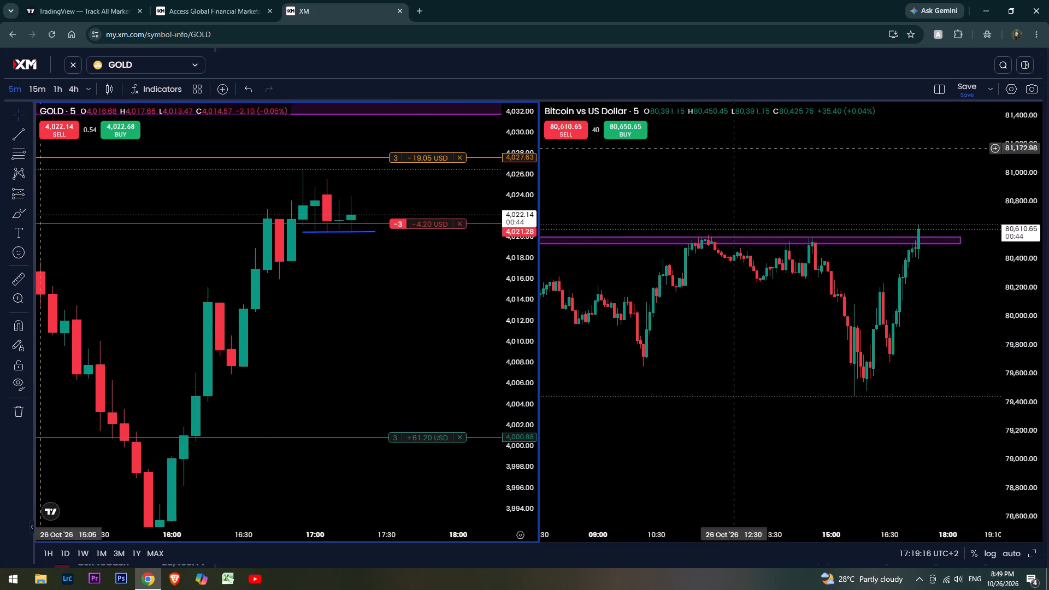
left_click(940, 93)
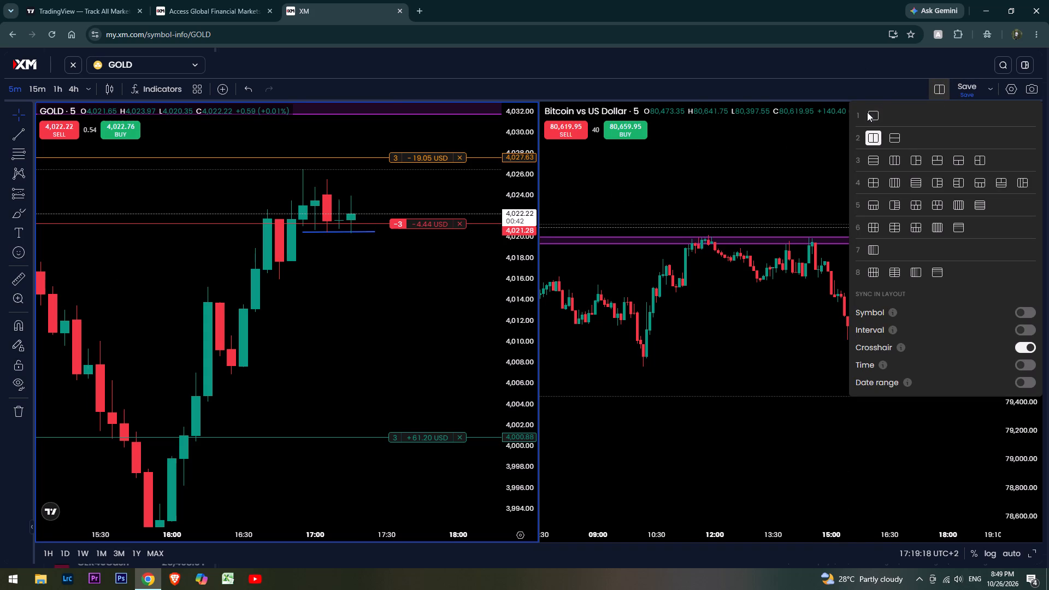
left_click(870, 114)
Examine GOLD's 5-minute candles on the single chart around the short's entry, the blue line and the order levels.
scroll(750, 336, "up", 2)
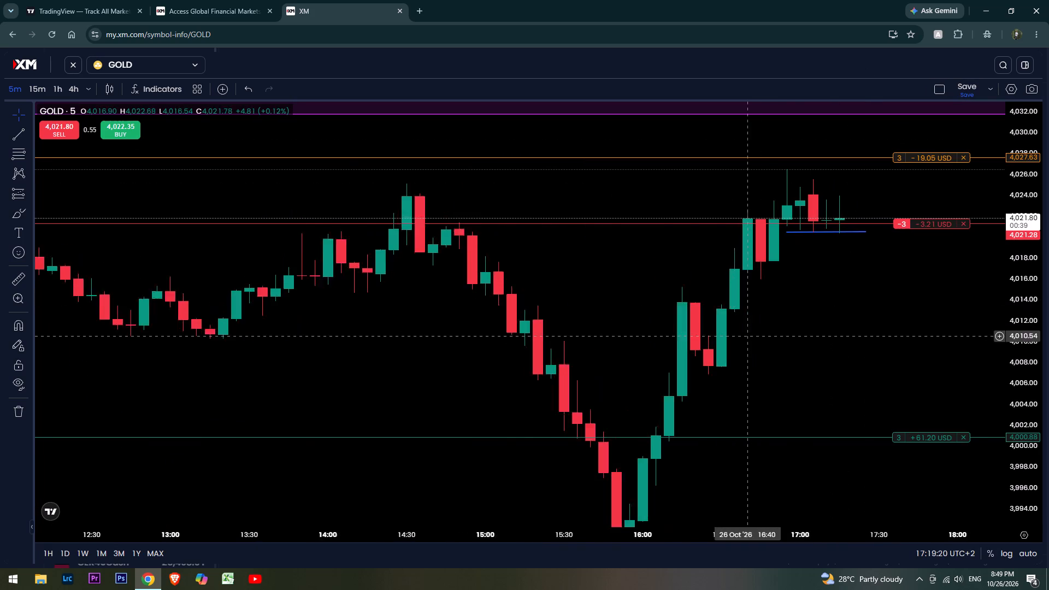
scroll(750, 336, "up", 1)
left_click_drag(832, 371, 610, 371)
scroll(1017, 334, "down", 4)
scroll(823, 378, "down", 4)
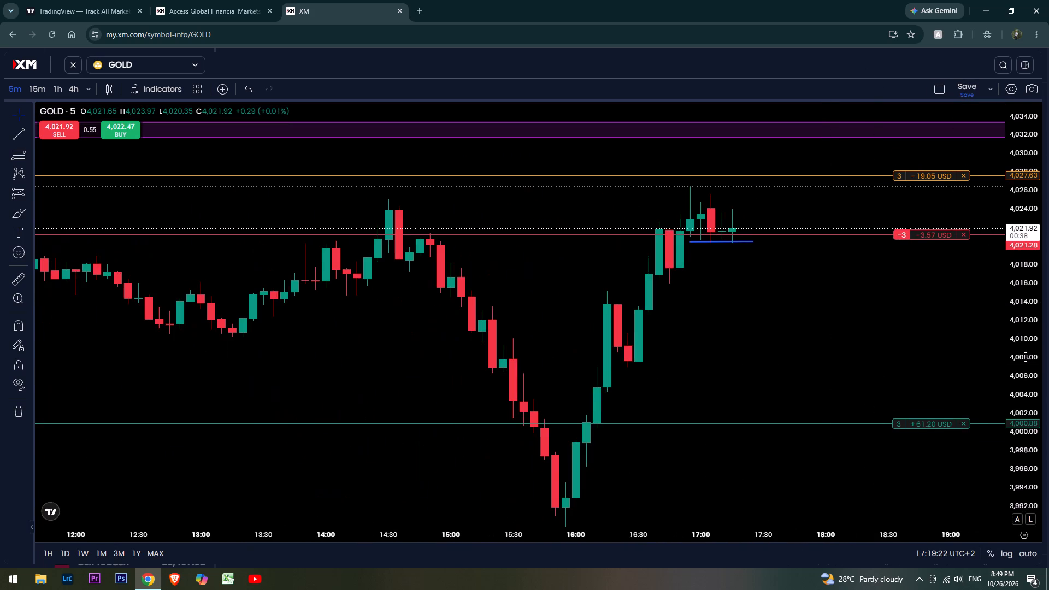
scroll(1026, 357, "up", 8)
left_click_drag(855, 358, 738, 368)
scroll(738, 368, "down", 4)
scroll(1023, 338, "up", 2)
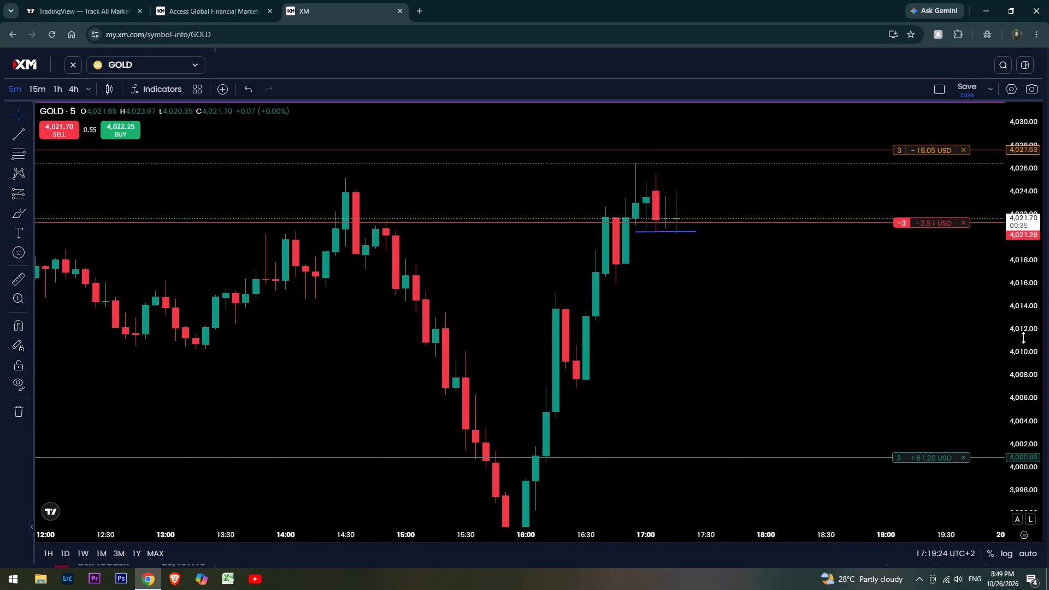
Move the GOLD short's stop loss down to 4,026.48, at the high of the recent candles' longest upper wick.
scroll(1023, 338, "up", 9)
left_click_drag(746, 342, 645, 344)
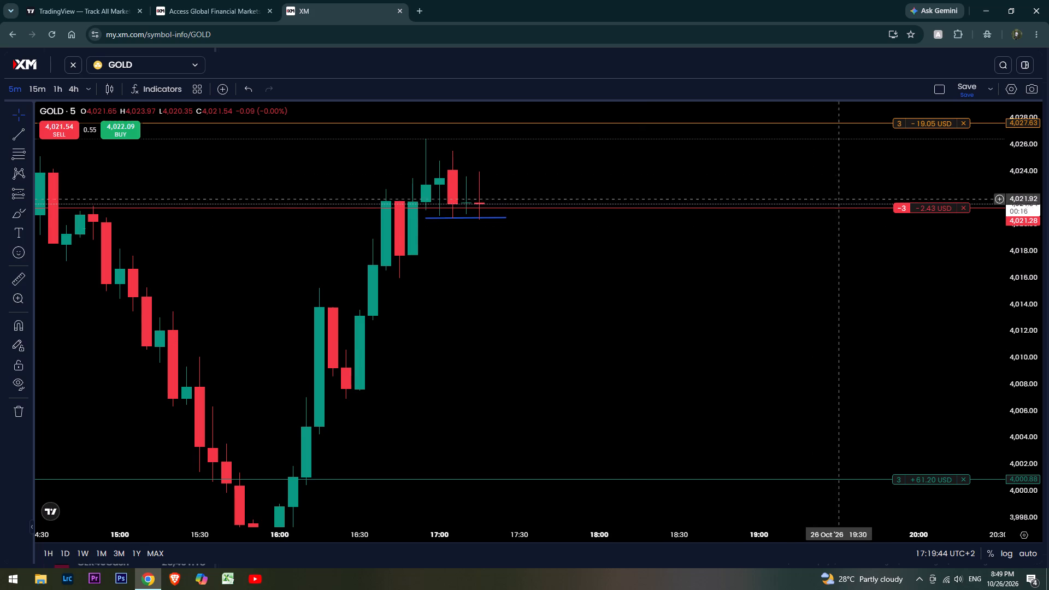
left_click_drag(896, 123, 897, 138)
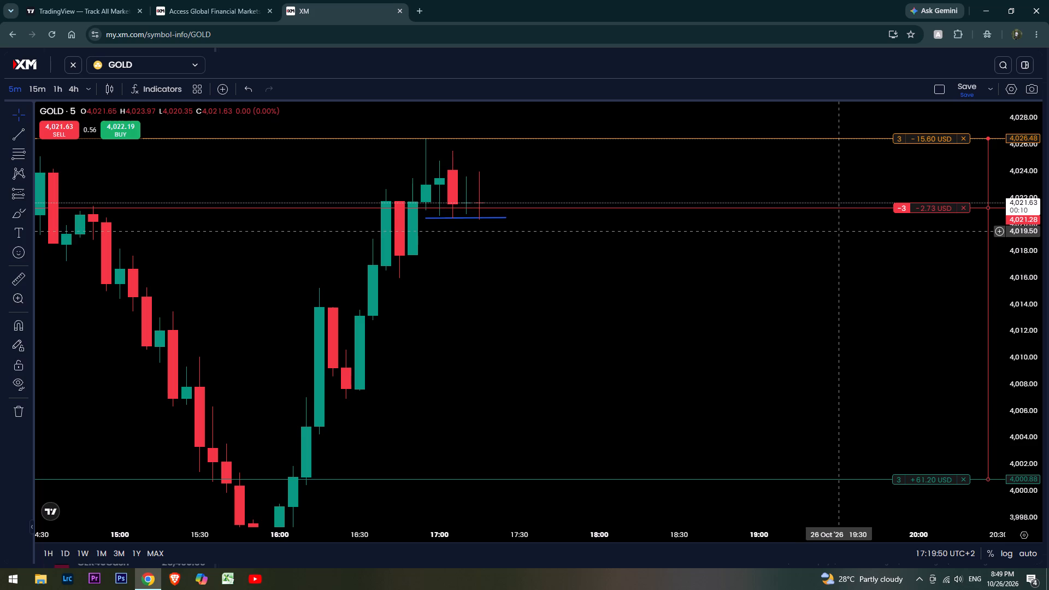
Shift the short blue line slightly down onto the lower wicks of the latest candles, just above 4,020.
scroll(1048, 287, "up", 3)
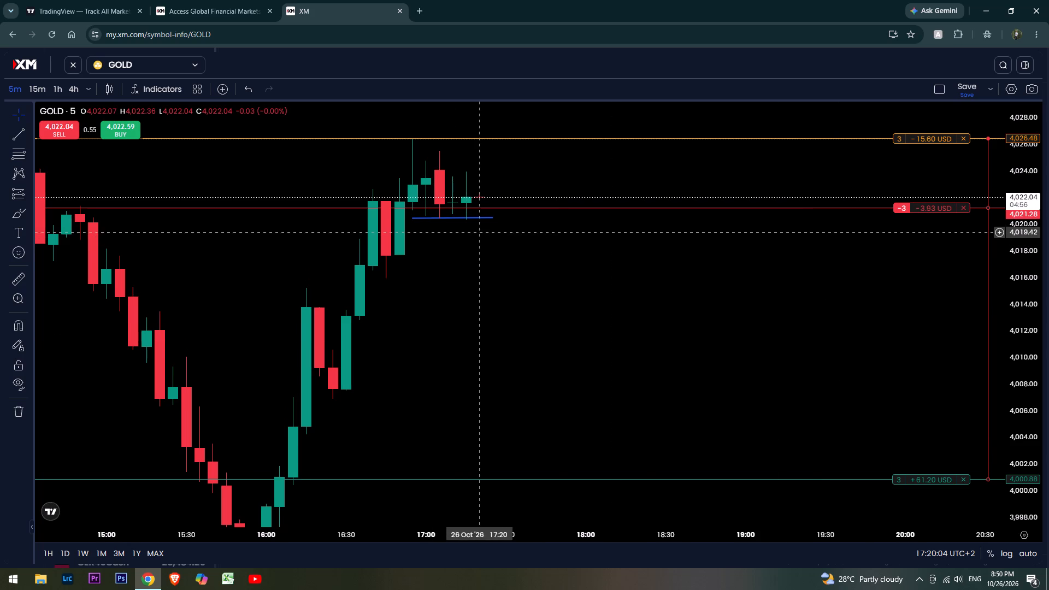
left_click_drag(476, 220, 484, 222)
left_click(486, 280)
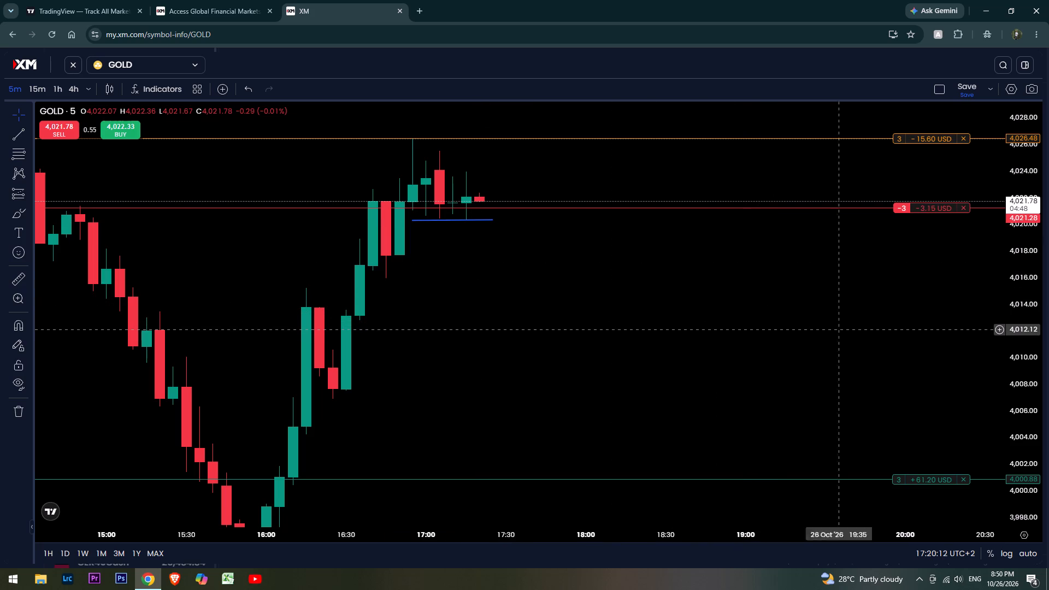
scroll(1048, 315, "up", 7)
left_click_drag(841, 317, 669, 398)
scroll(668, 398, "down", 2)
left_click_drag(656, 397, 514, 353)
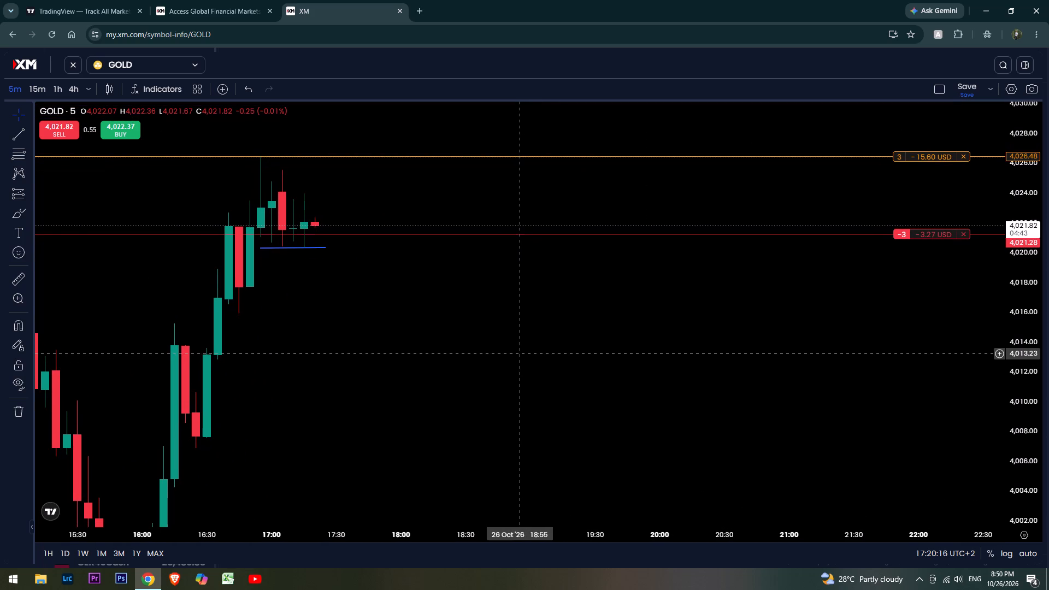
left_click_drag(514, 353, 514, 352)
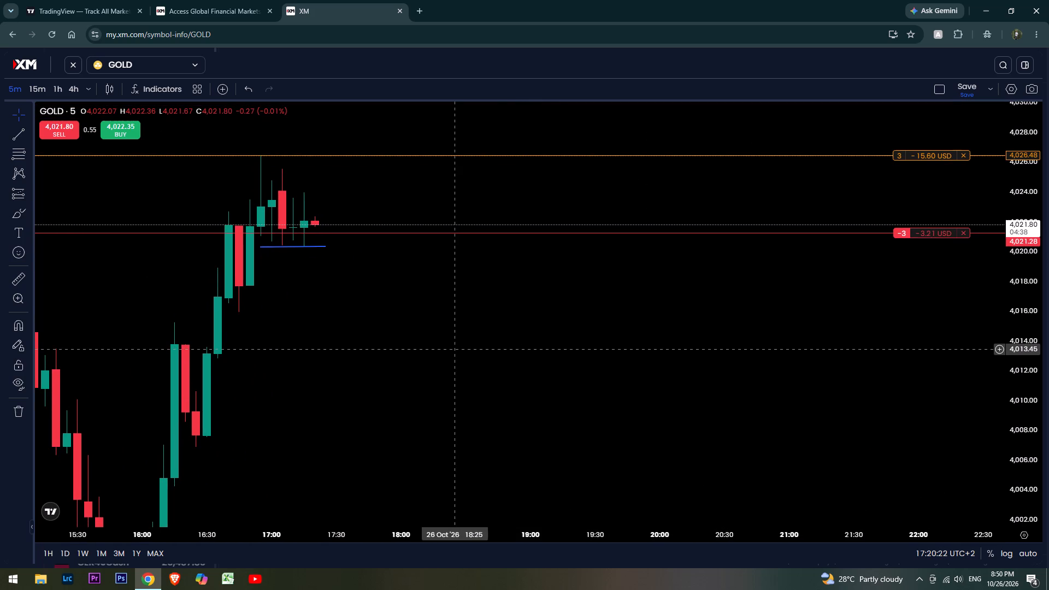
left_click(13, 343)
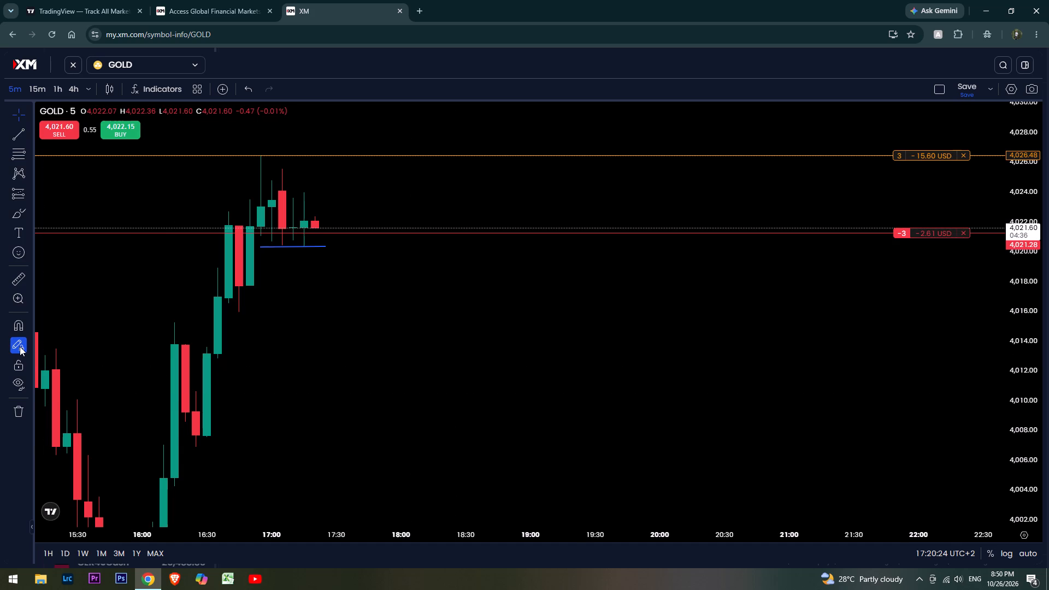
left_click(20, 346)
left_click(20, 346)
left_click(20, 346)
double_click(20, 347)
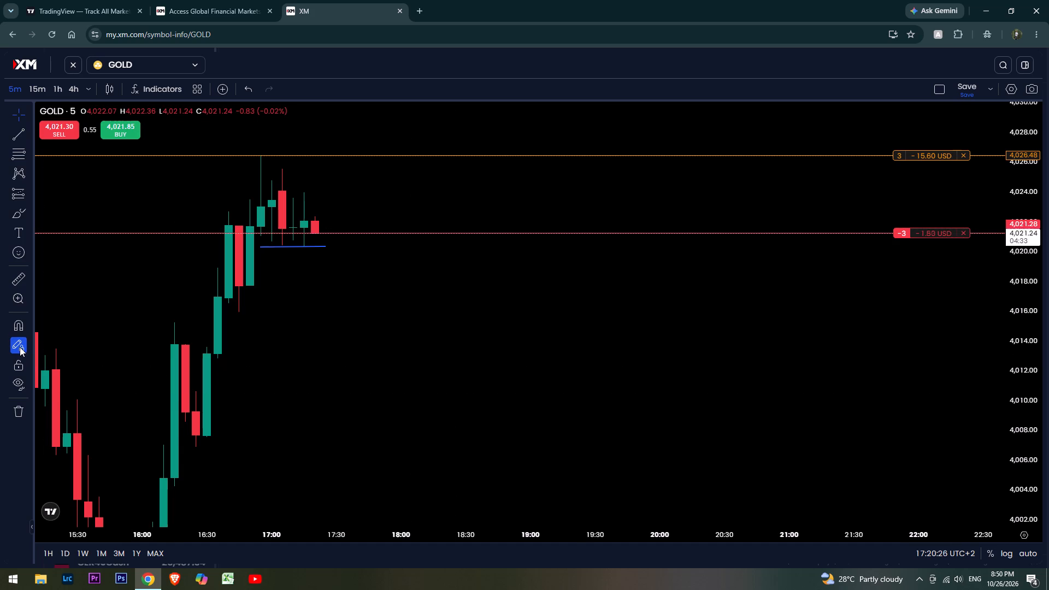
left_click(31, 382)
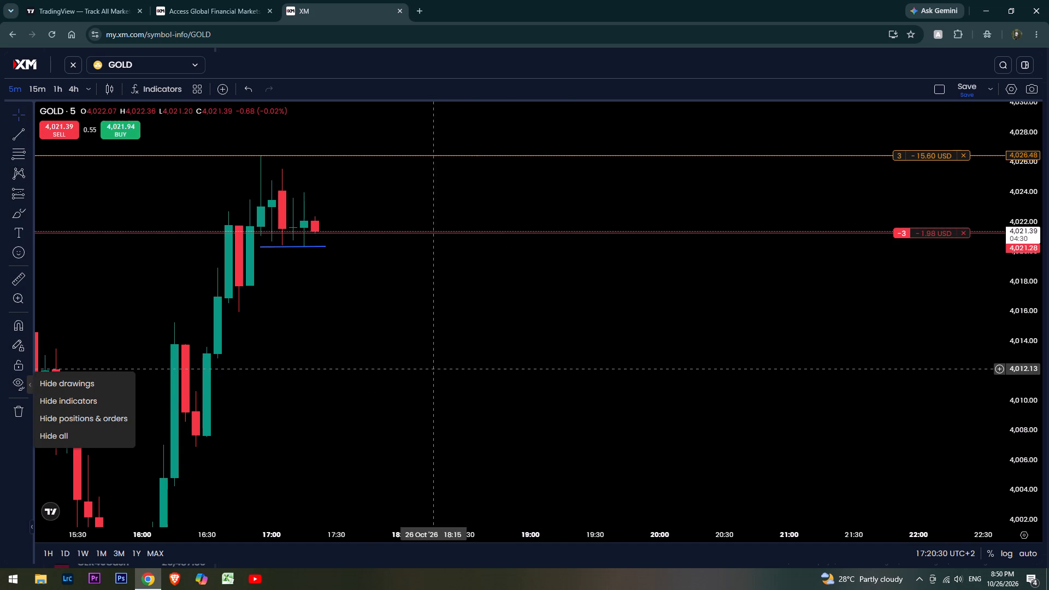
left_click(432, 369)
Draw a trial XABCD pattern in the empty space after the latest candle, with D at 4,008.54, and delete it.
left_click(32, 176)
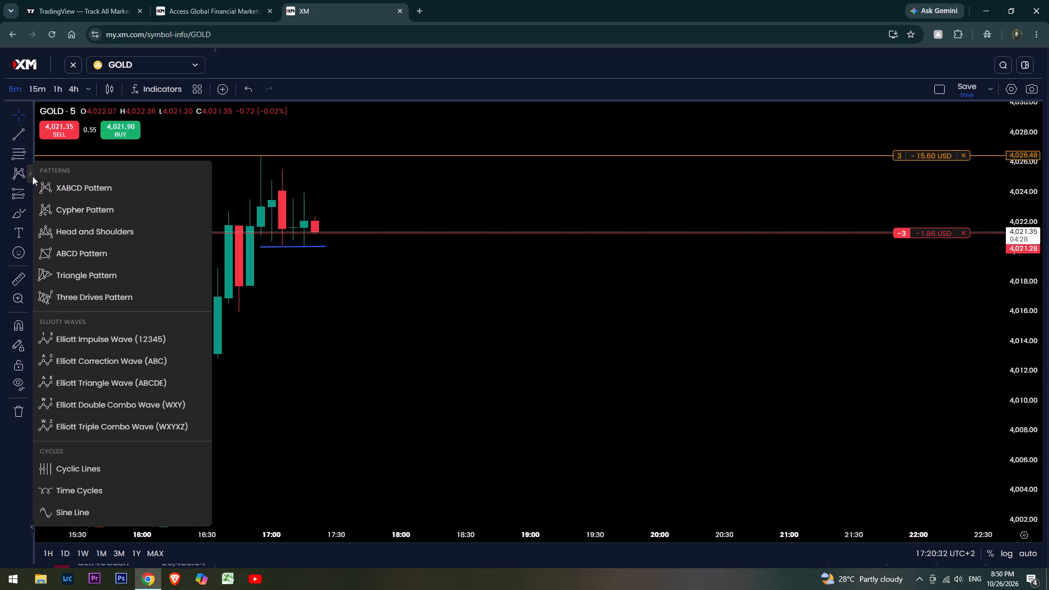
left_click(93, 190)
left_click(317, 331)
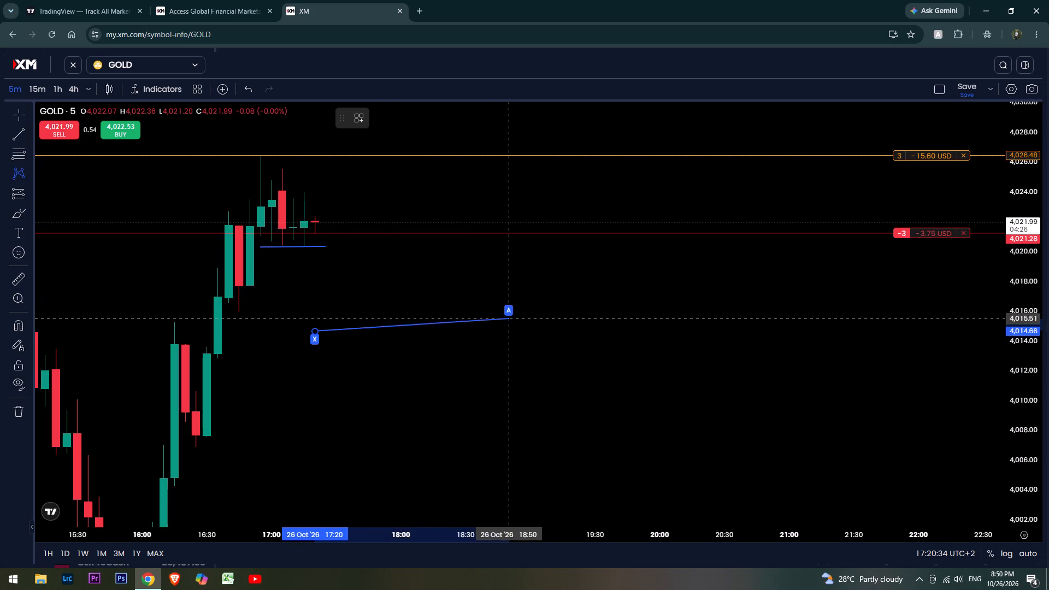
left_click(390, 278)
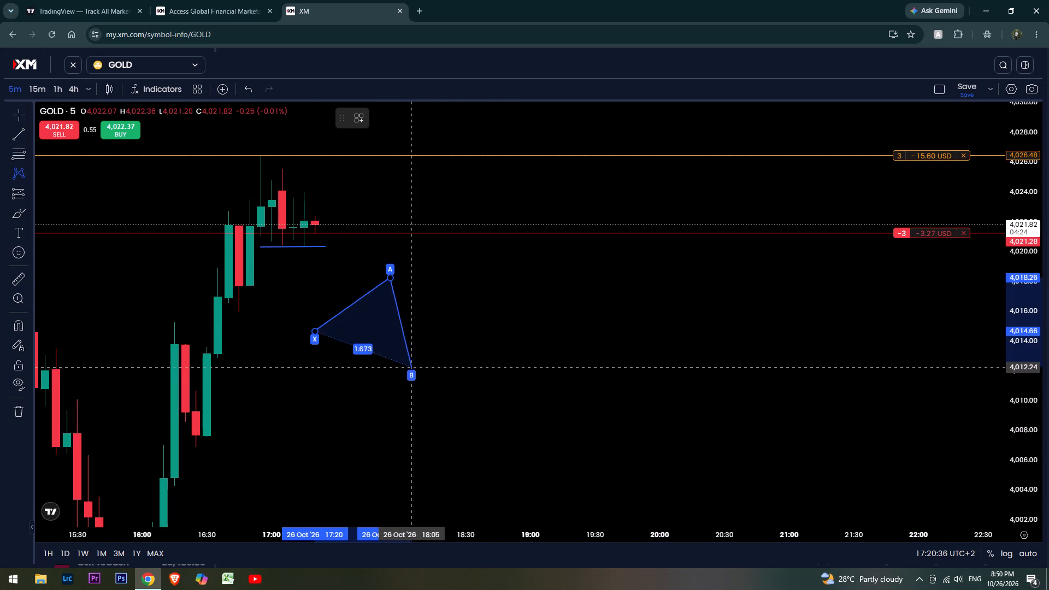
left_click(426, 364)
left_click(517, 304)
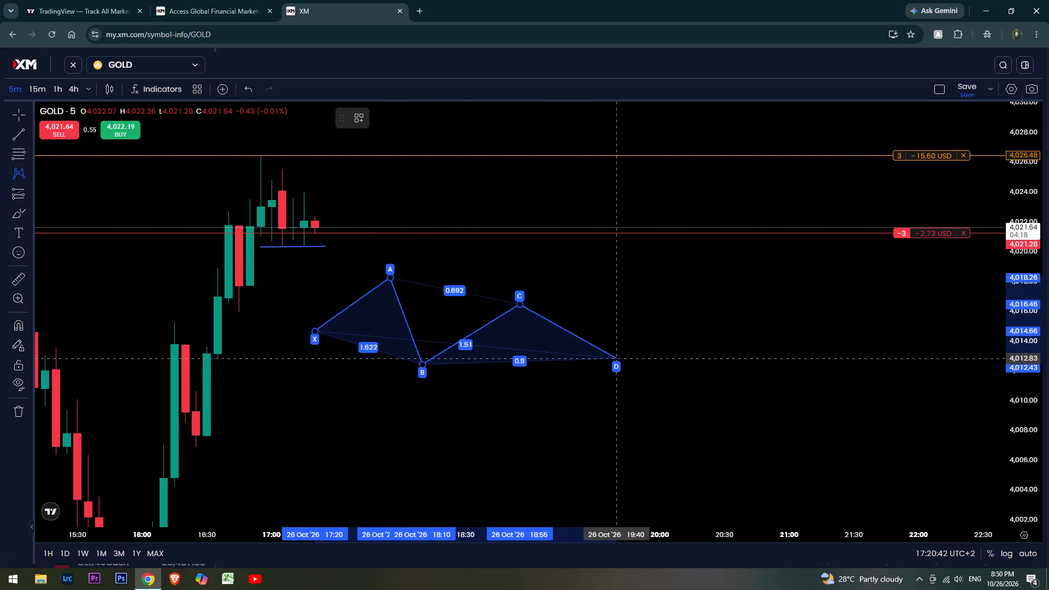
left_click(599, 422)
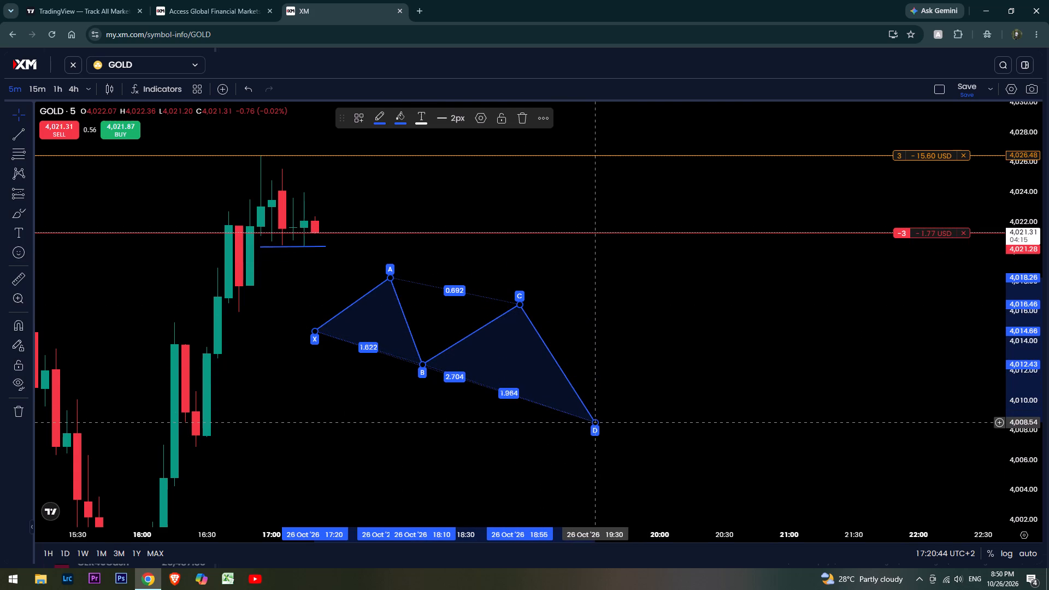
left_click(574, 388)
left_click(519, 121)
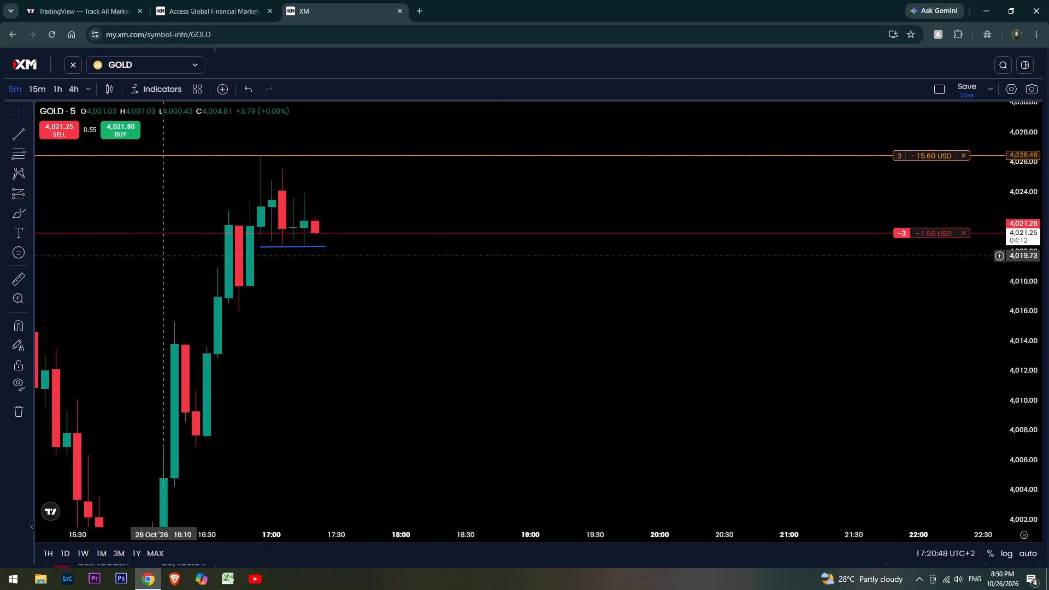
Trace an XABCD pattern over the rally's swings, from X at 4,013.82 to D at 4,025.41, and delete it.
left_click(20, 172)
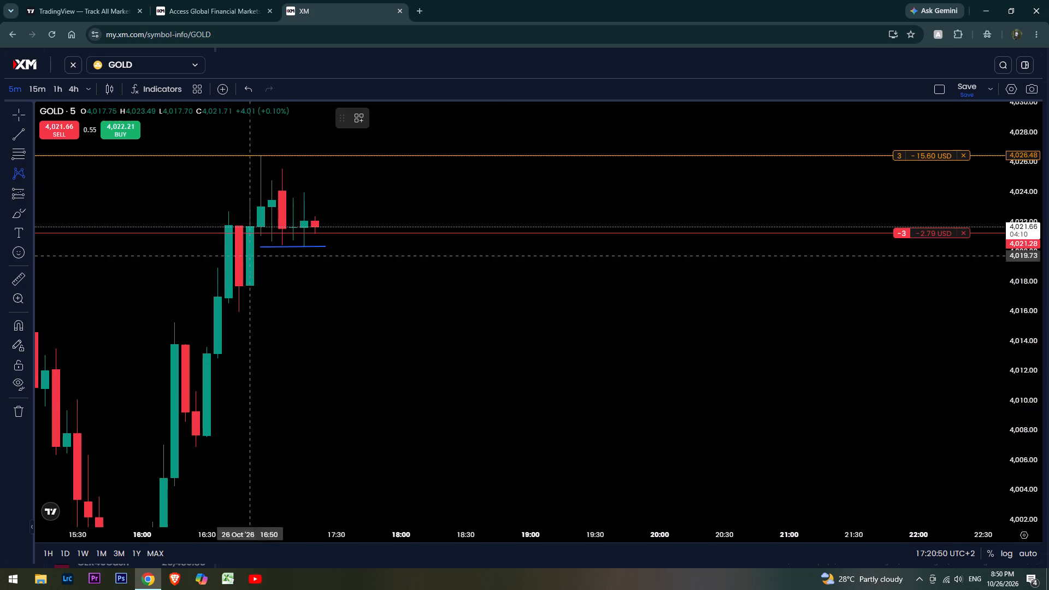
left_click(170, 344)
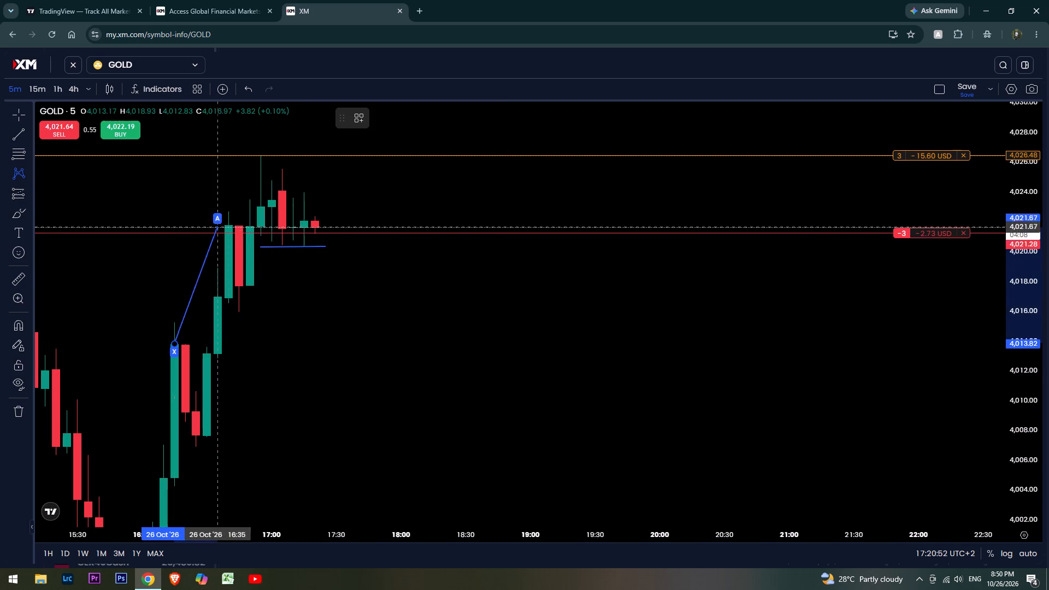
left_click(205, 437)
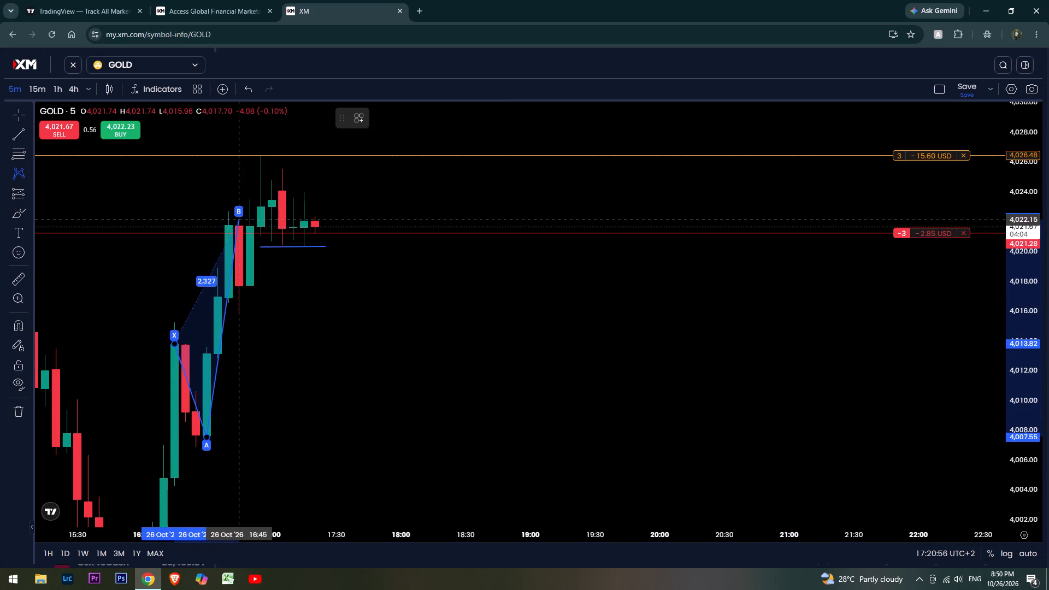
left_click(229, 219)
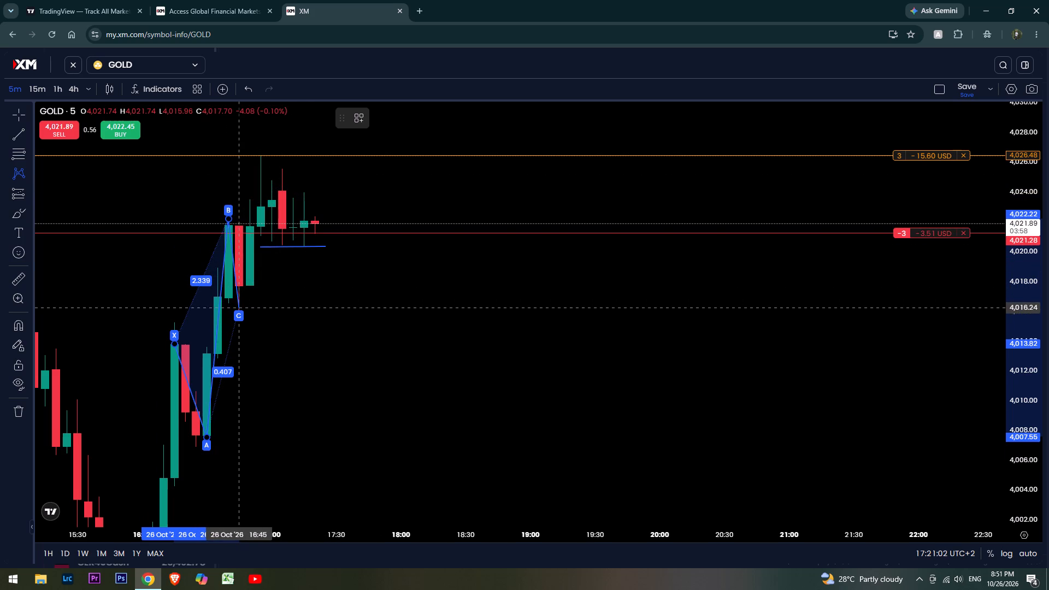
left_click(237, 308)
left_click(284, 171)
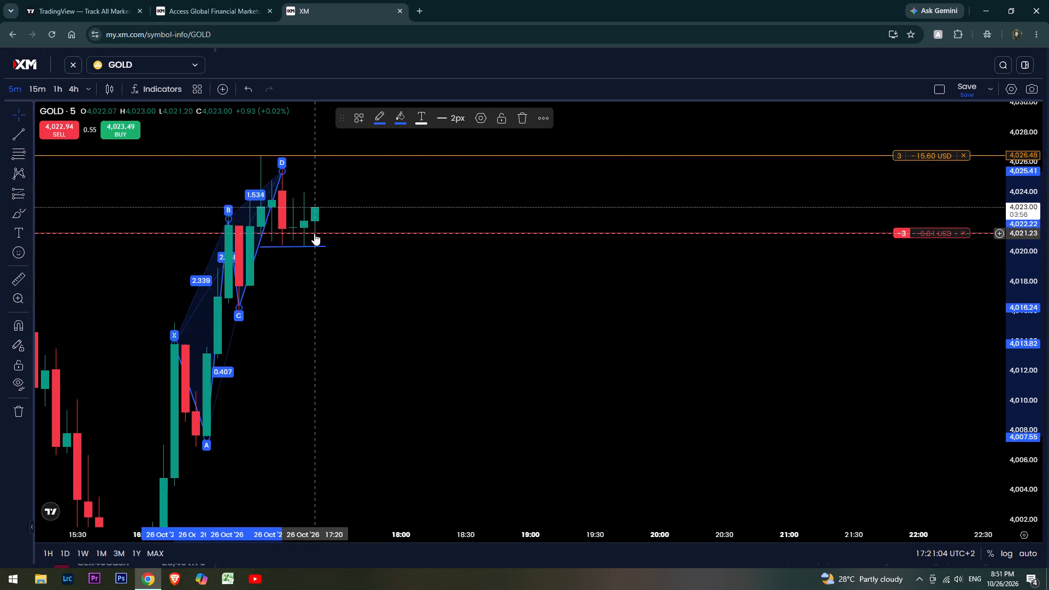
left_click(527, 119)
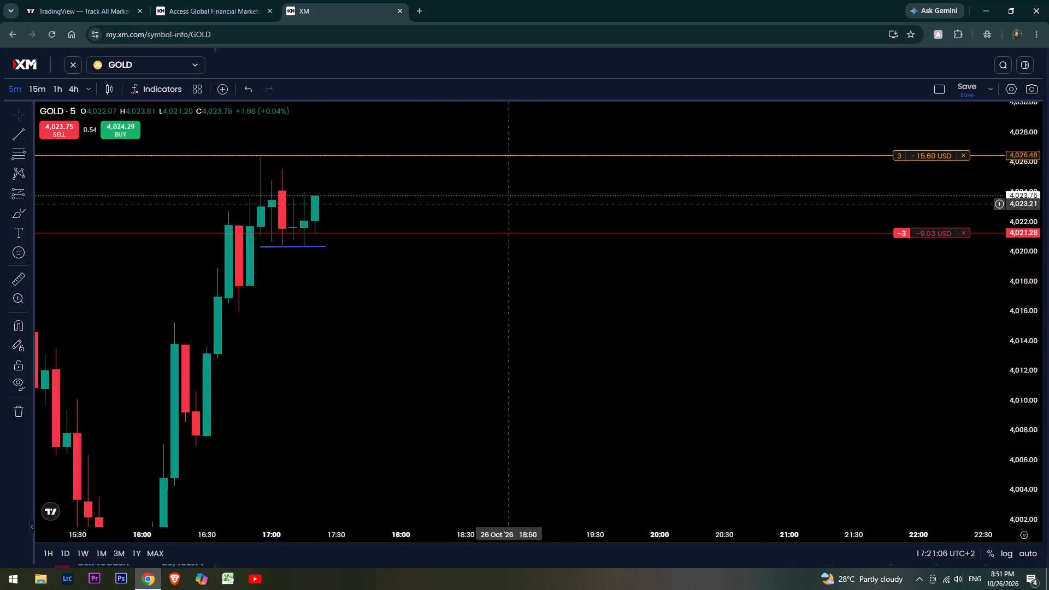
Examine GOLD's 5-minute price action from the purple zone and the short's stop loss down to the take-profit level.
left_click_drag(361, 341, 567, 322)
scroll(575, 324, "up", 2)
scroll(1005, 294, "down", 4)
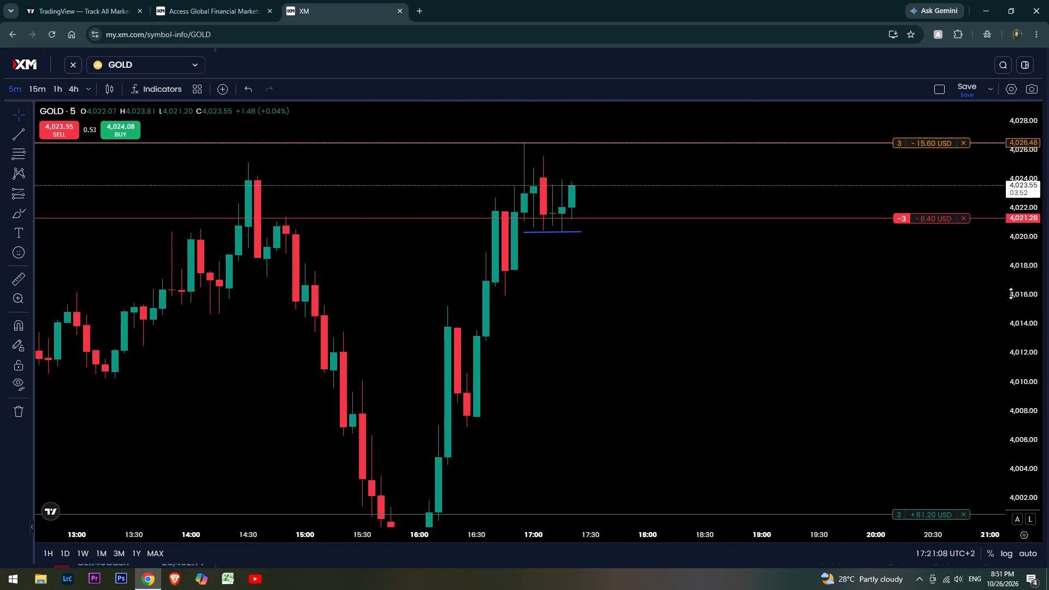
scroll(1027, 291, "down", 5)
scroll(762, 375, "up", 2)
scroll(763, 368, "down", 1)
scroll(1048, 308, "down", 10)
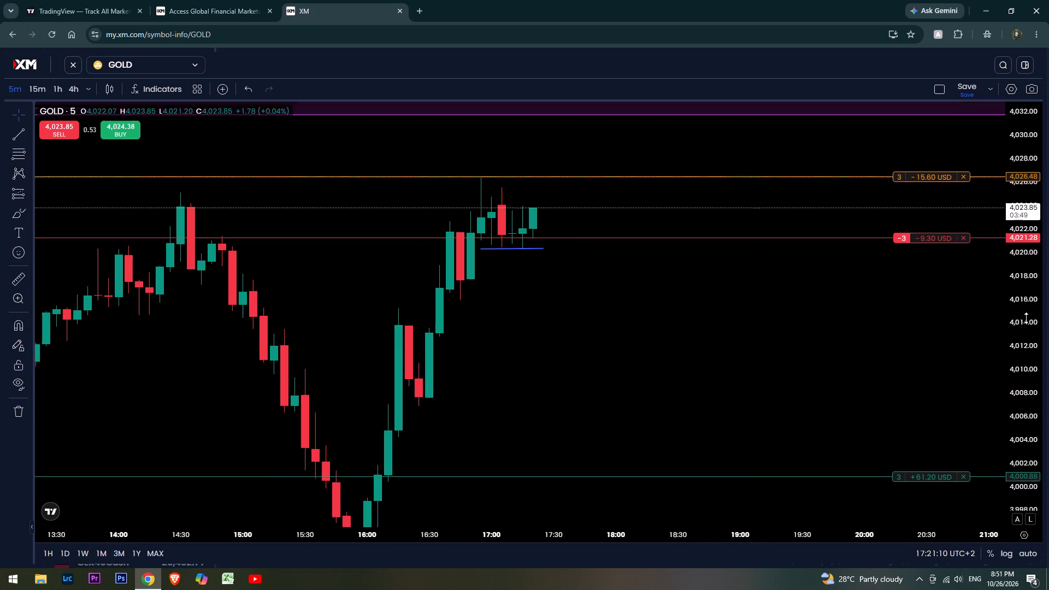
scroll(1026, 318, "down", 1)
scroll(757, 379, "down", 4)
scroll(1012, 317, "up", 8)
left_click_drag(837, 349, 810, 355)
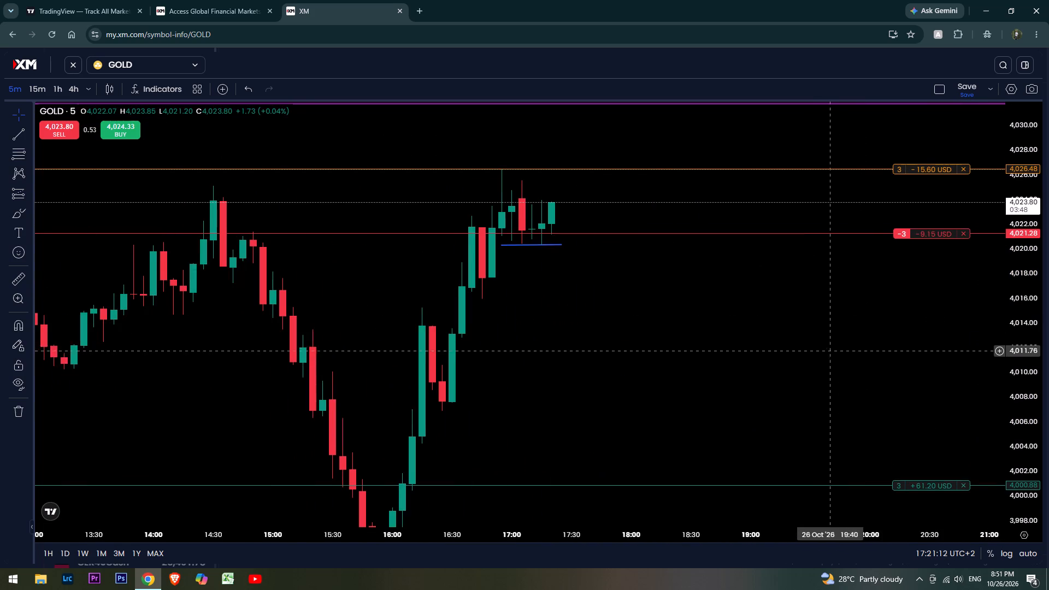
left_click_drag(810, 355, 770, 367)
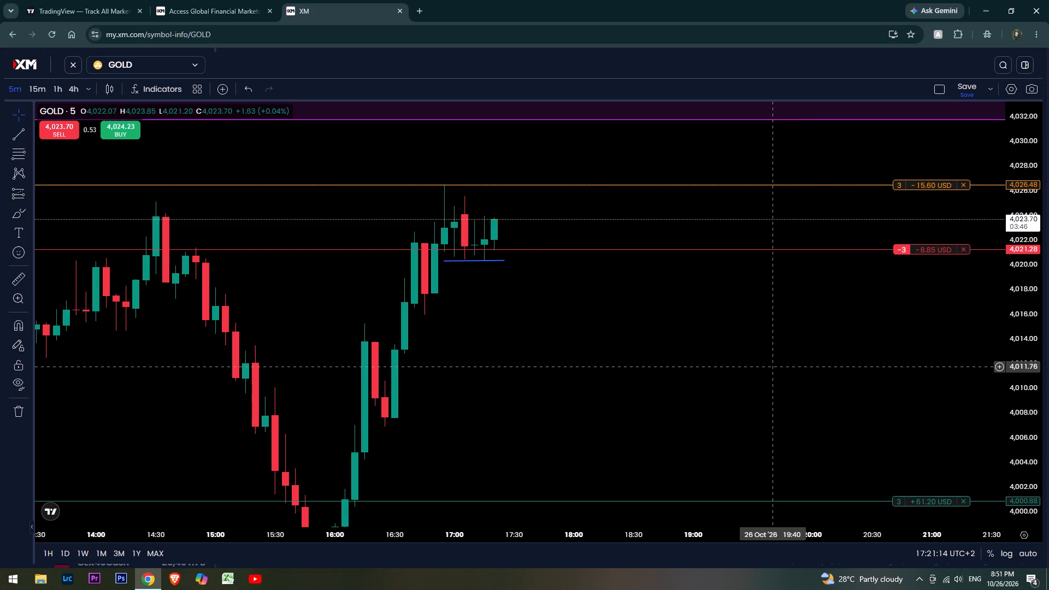
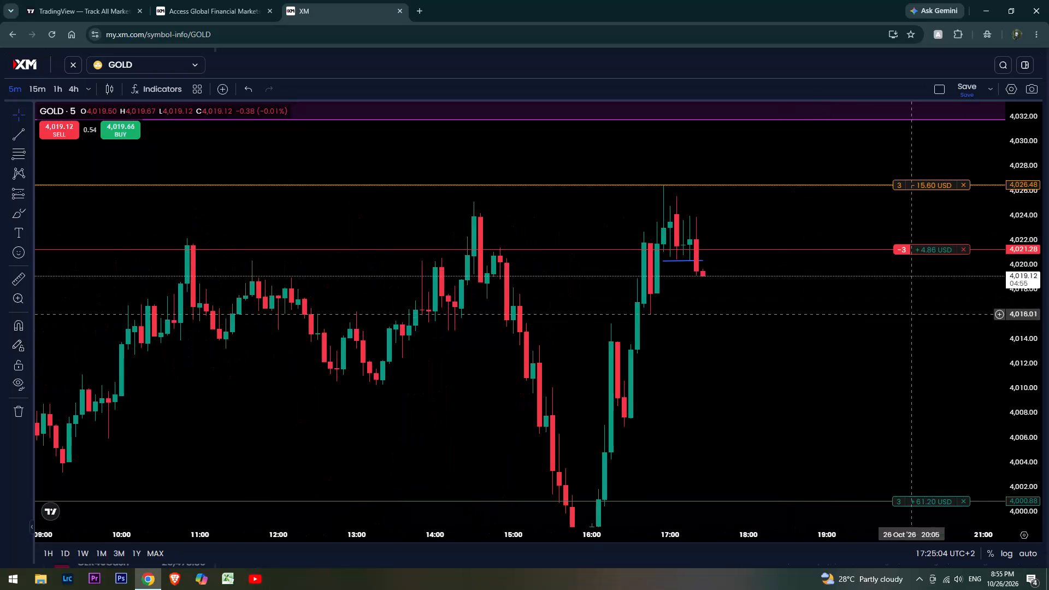
Draw a rectangle zone below the latest candles, from 4,017.60 at 16:40 to about 4,015.89 at 17:50.
scroll(1044, 308, "down", 4)
scroll(781, 348, "up", 2)
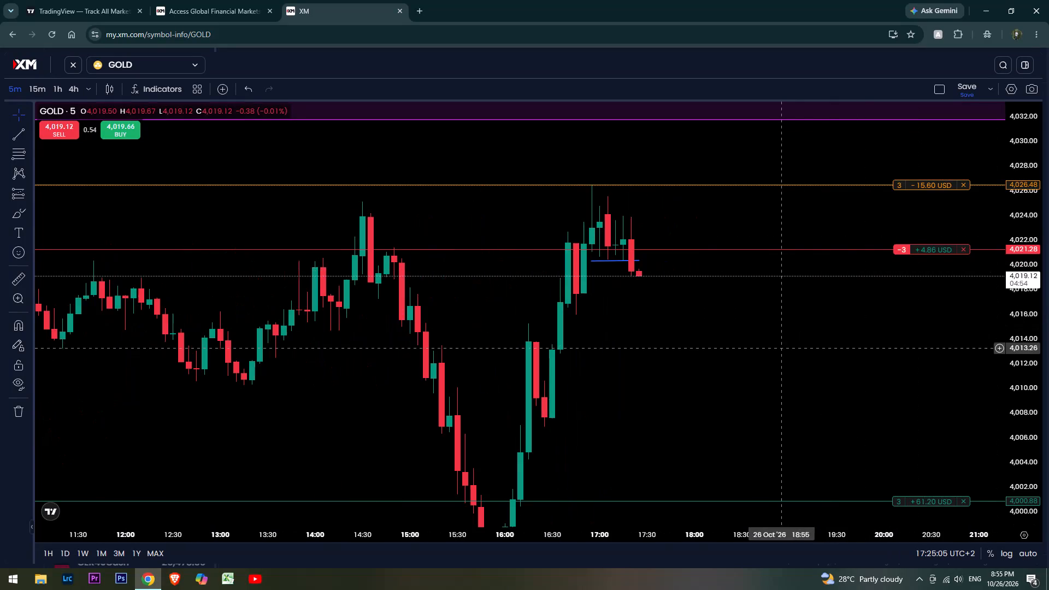
scroll(1040, 299, "up", 5)
scroll(876, 343, "up", 2)
left_click_drag(697, 326, 691, 358)
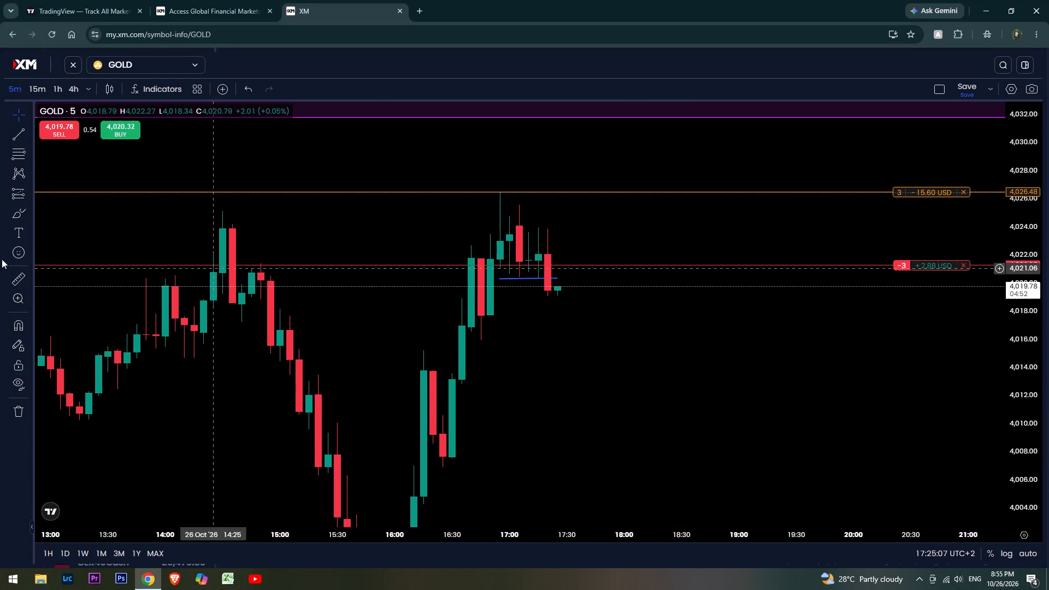
left_click(28, 215)
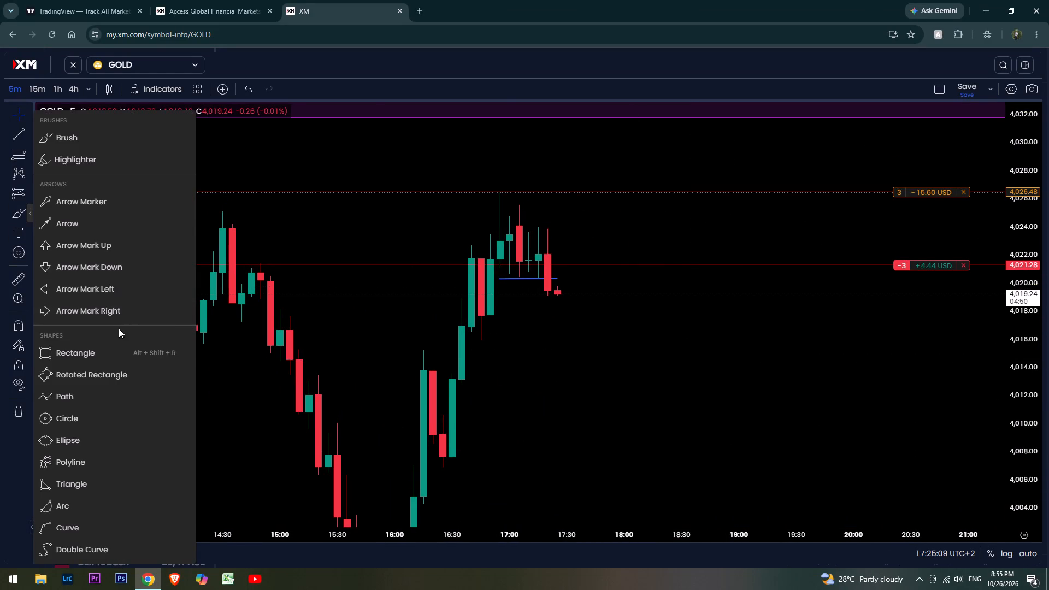
left_click(113, 347)
left_click(474, 317)
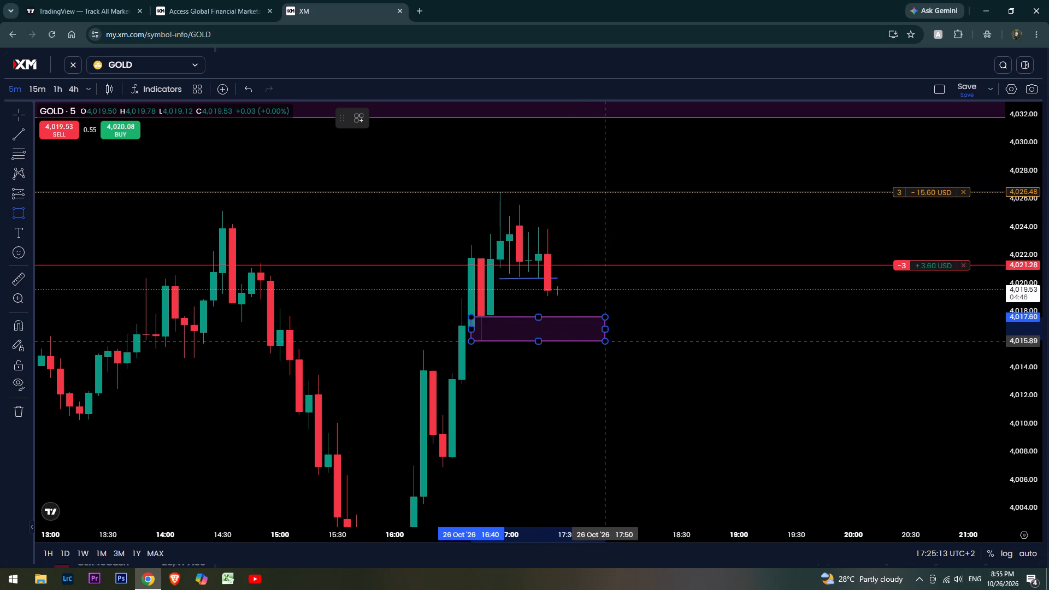
left_click(606, 341)
Narrow the new rectangle to a thin band just above 4,016 and extend its end to about 18:25.
left_click_drag(538, 317, 539, 336)
left_click_drag(543, 336, 547, 333)
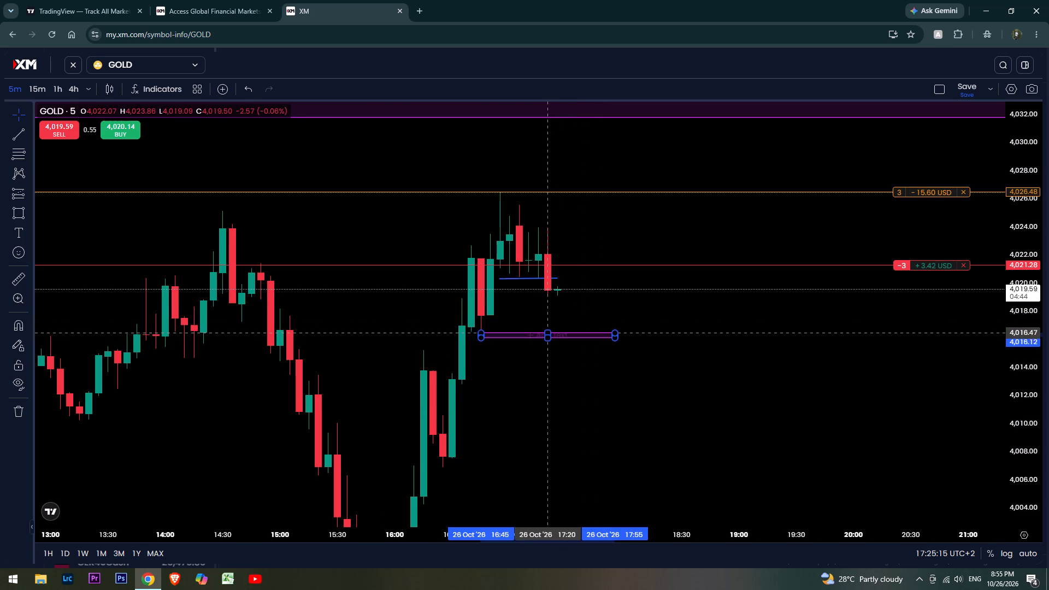
left_click_drag(547, 333, 538, 336)
left_click(538, 335)
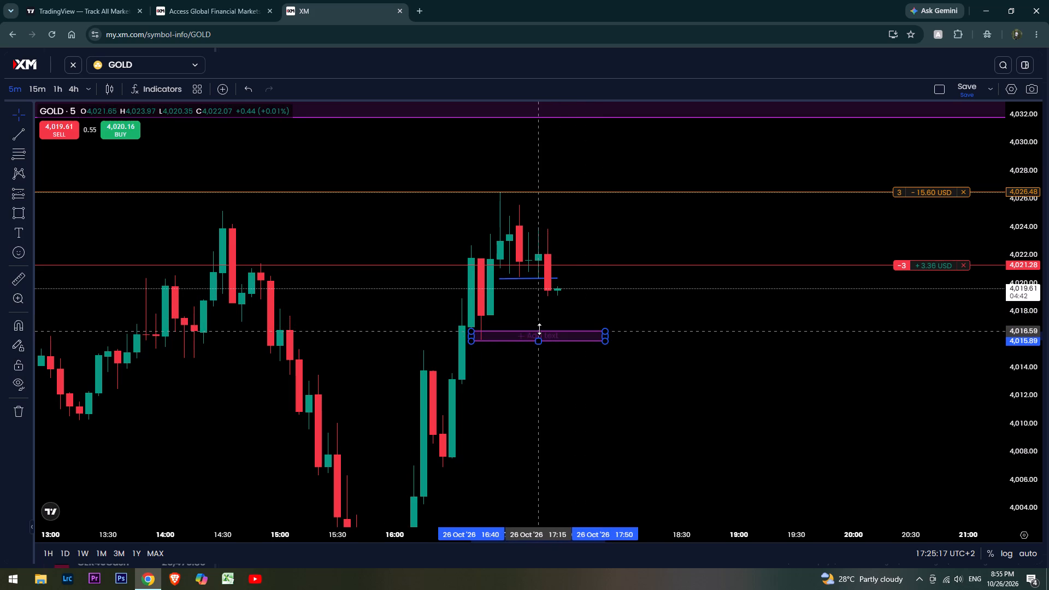
left_click_drag(604, 338, 669, 337)
left_click(694, 317)
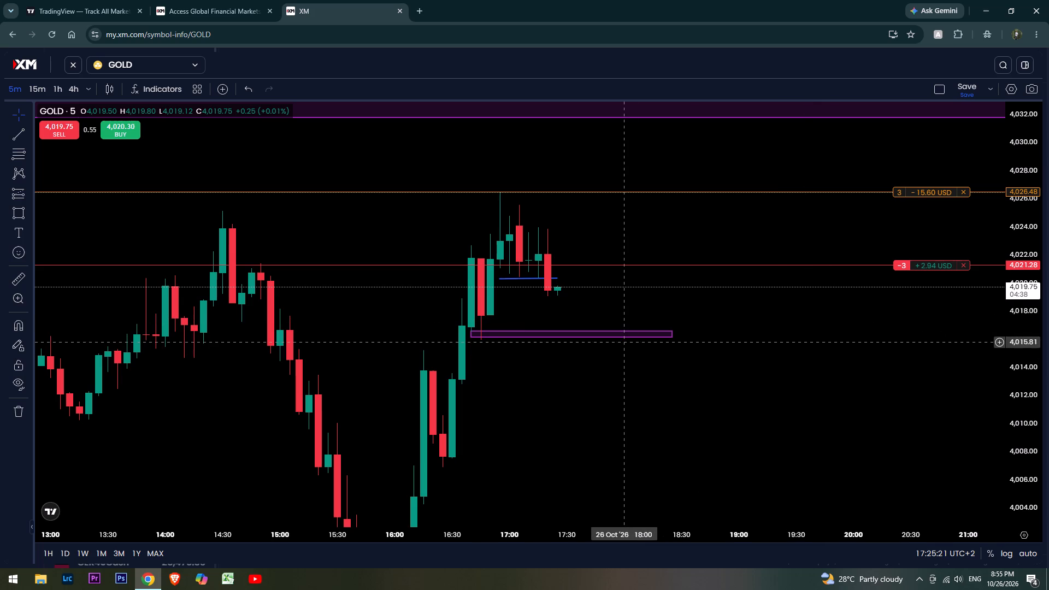
Shift the thin rectangle slightly down and one candle earlier, spanning 16:35 to 18:20, onto the wick low near 4,016.
left_click_drag(626, 338, 619, 342)
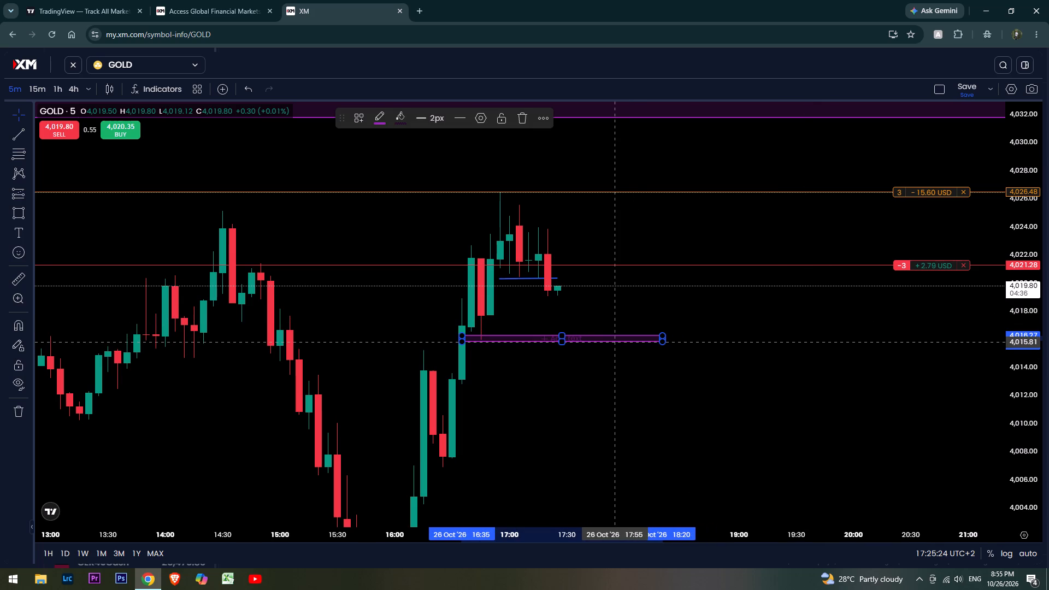
left_click_drag(619, 342, 618, 340)
left_click(619, 358)
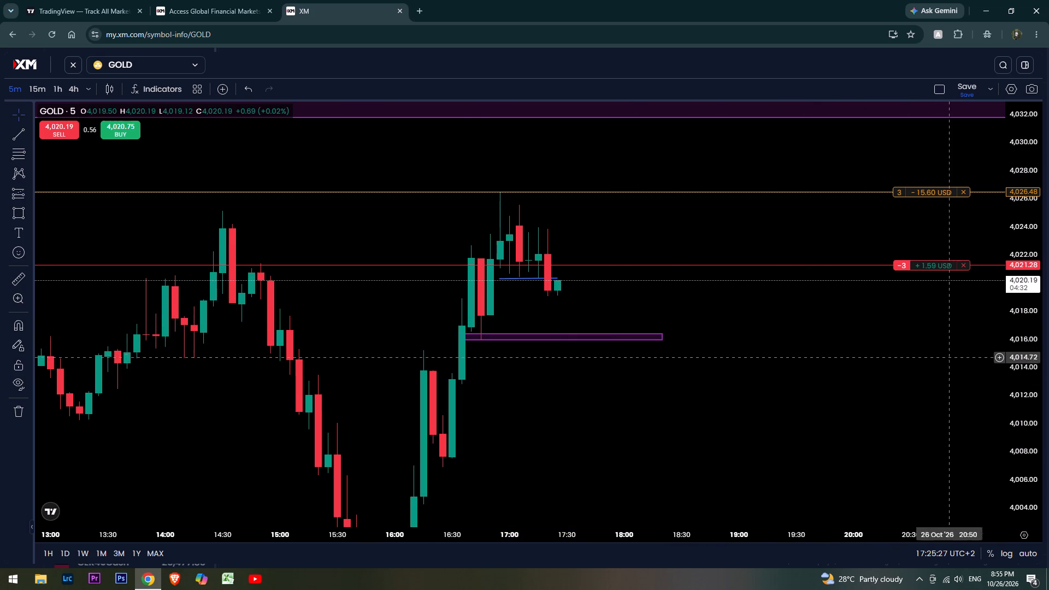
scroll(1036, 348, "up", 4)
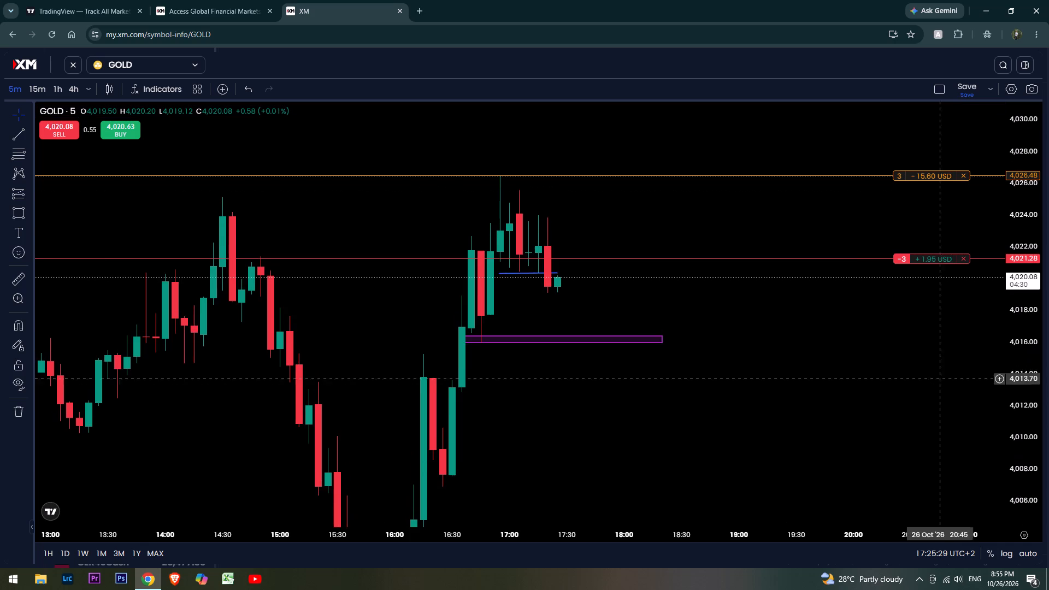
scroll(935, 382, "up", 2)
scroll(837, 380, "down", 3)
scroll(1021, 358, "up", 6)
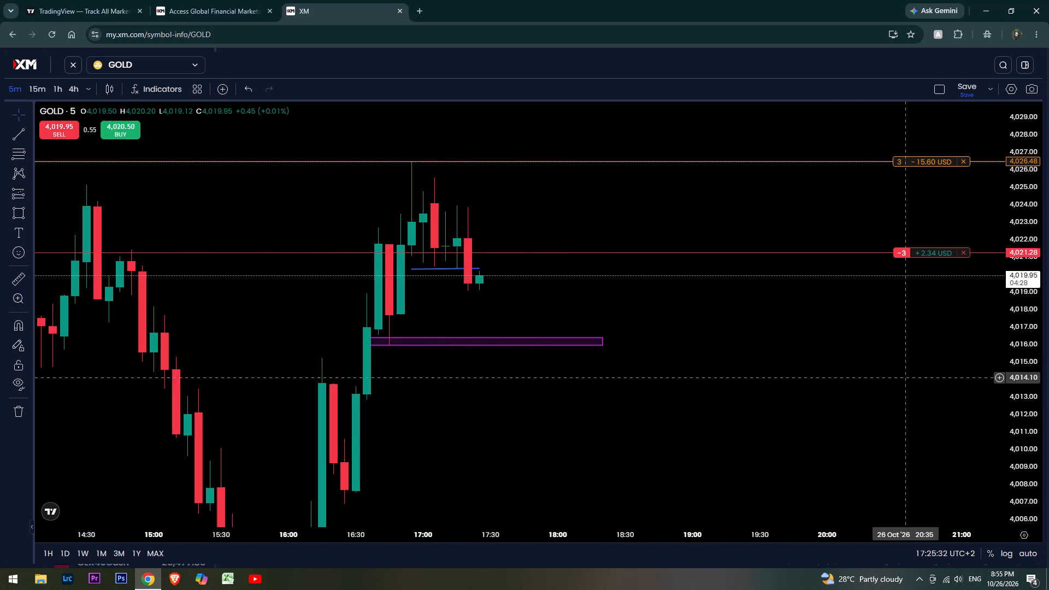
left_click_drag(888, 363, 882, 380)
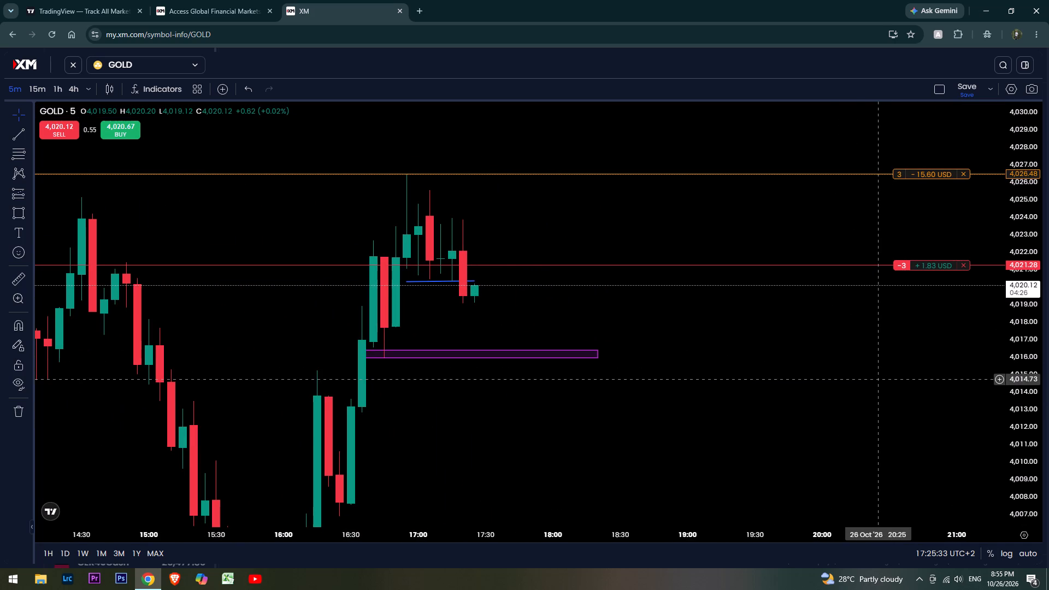
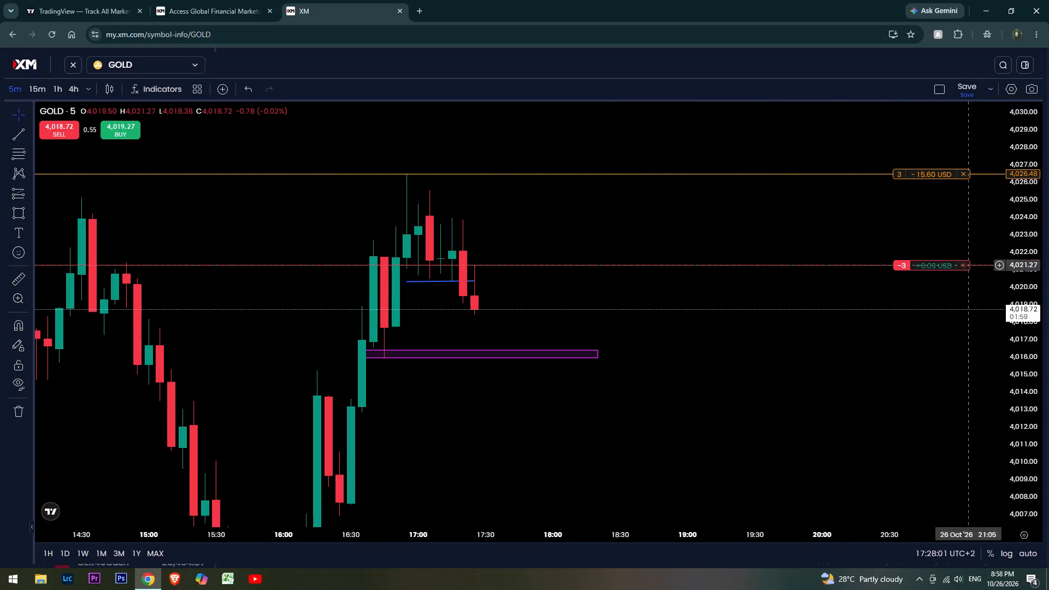
Remove the GOLD short's stop loss at 4,026.48 and place a new one just above the entry, at 4,022.77.
left_click(962, 171)
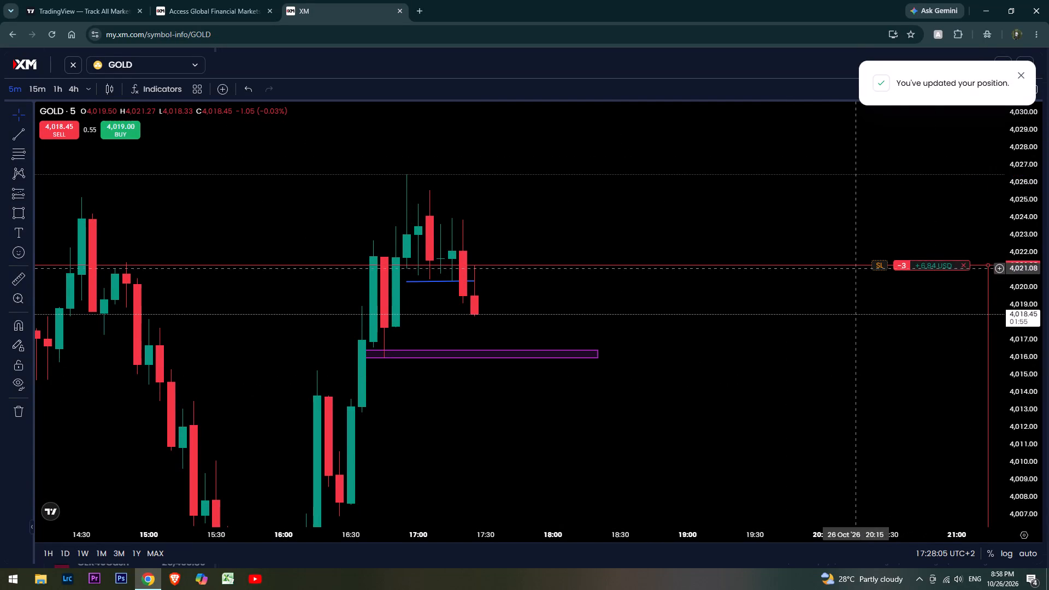
left_click_drag(877, 263, 881, 245)
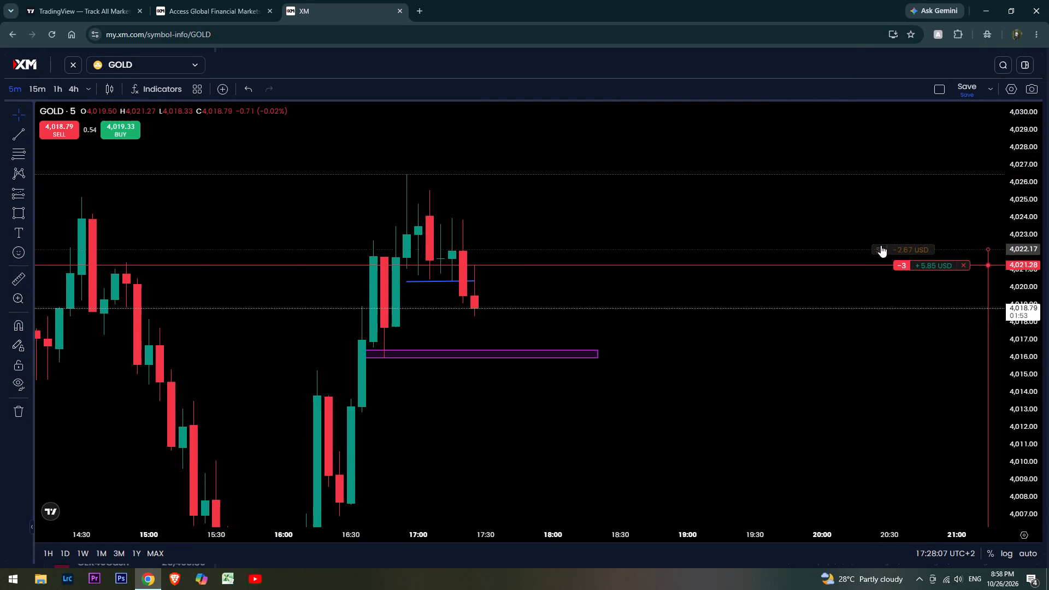
left_click_drag(881, 245, 882, 239)
Raise the GOLD short's take profit to 4,017.79, just above the purple support zone.
scroll(1000, 358, "down", 8)
left_click_drag(883, 417, 775, 240)
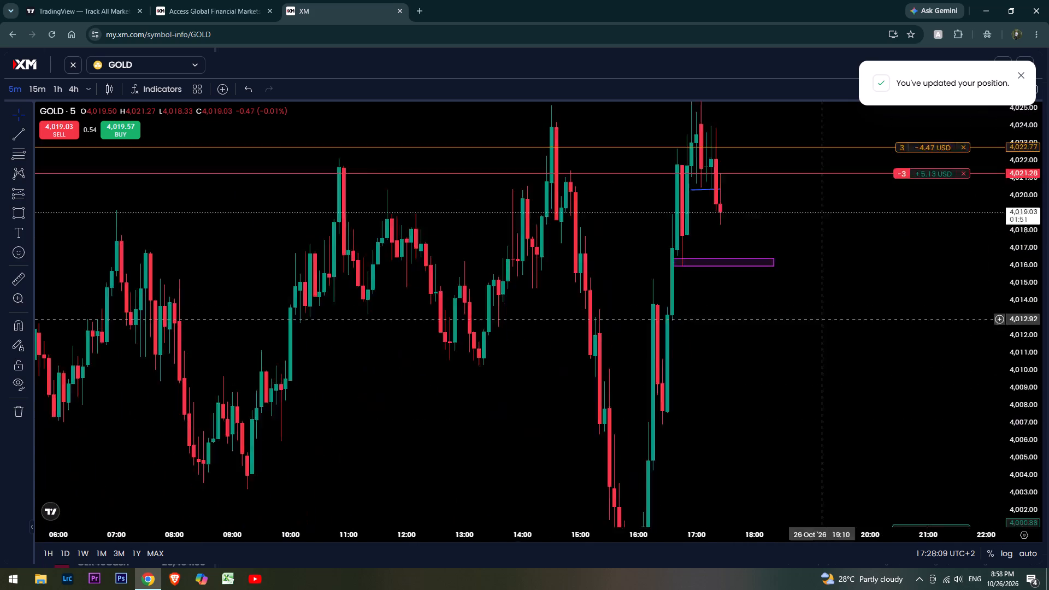
left_click_drag(775, 240, 735, 136)
left_click_drag(910, 353, 910, 263)
left_click_drag(913, 265, 930, 83)
left_click_drag(894, 199, 880, 518)
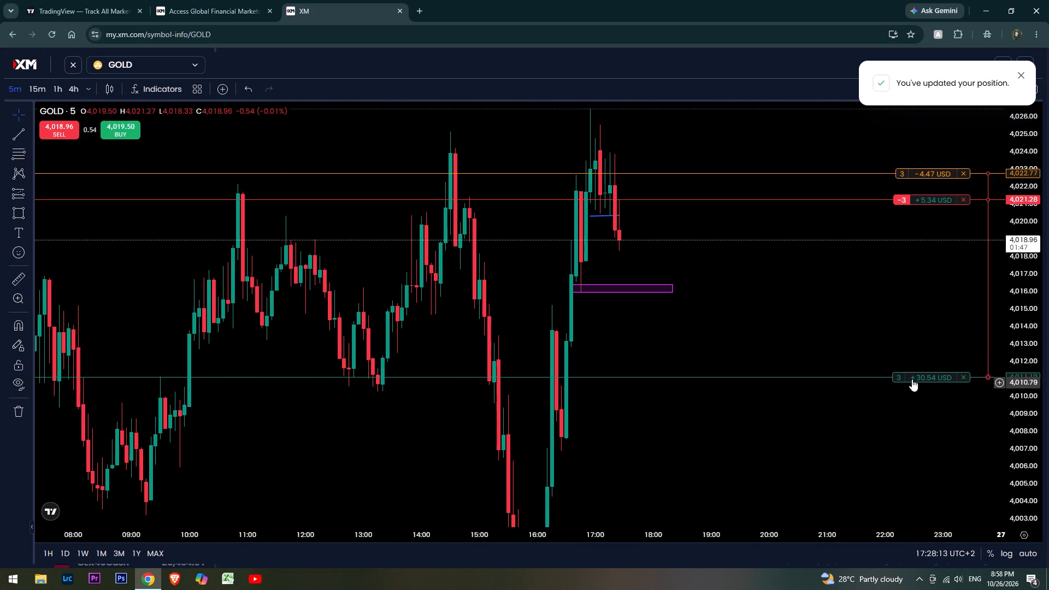
left_click_drag(912, 379, 913, 264)
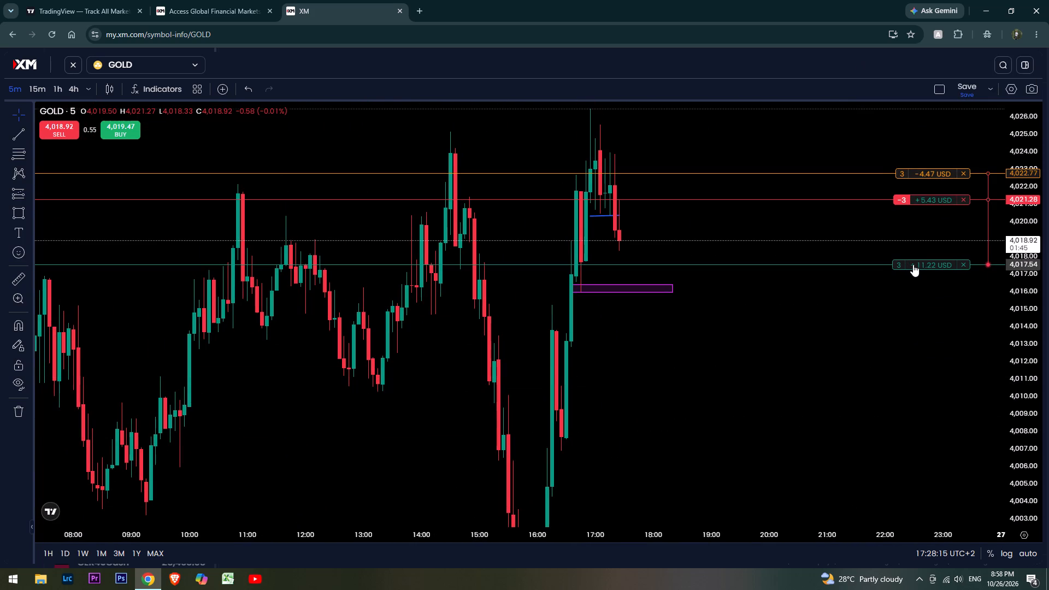
left_click_drag(913, 264, 914, 260)
Close the 0.03-lot GOLD sell position at the current market price and dismiss the closing notice.
scroll(892, 310, "up", 4)
left_click_drag(812, 344, 924, 336)
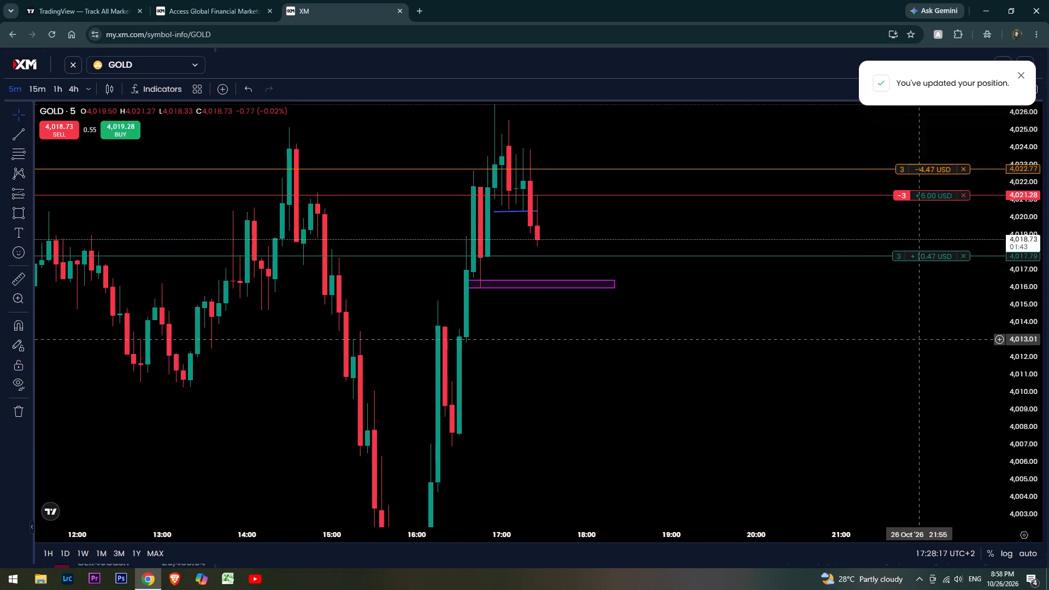
left_click_drag(924, 336, 927, 334)
left_click_drag(852, 328, 863, 357)
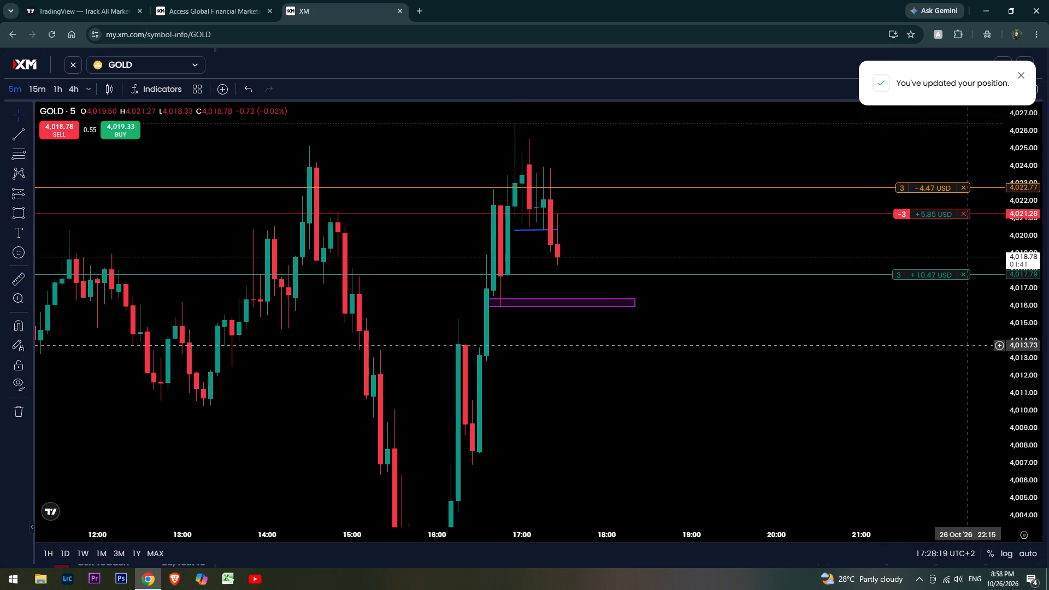
scroll(1039, 350, "up", 3)
left_click_drag(908, 343, 907, 370)
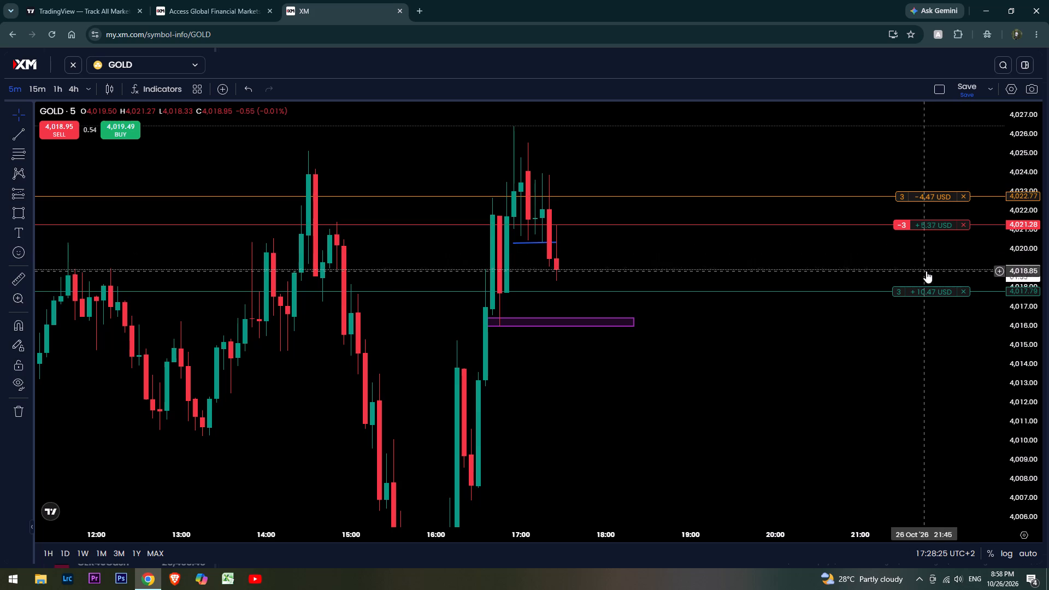
left_click(964, 223)
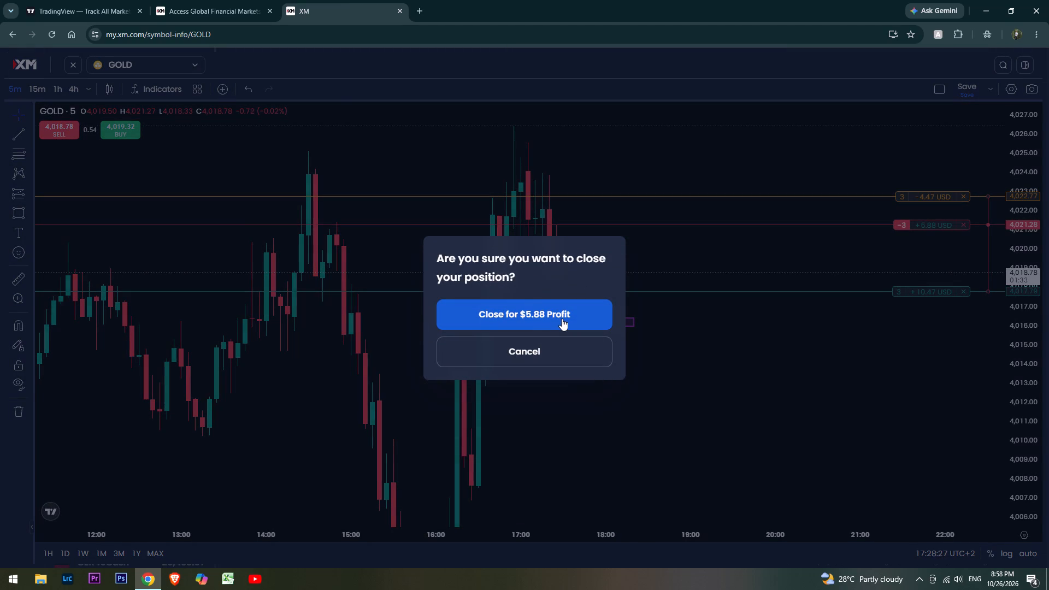
left_click(562, 318)
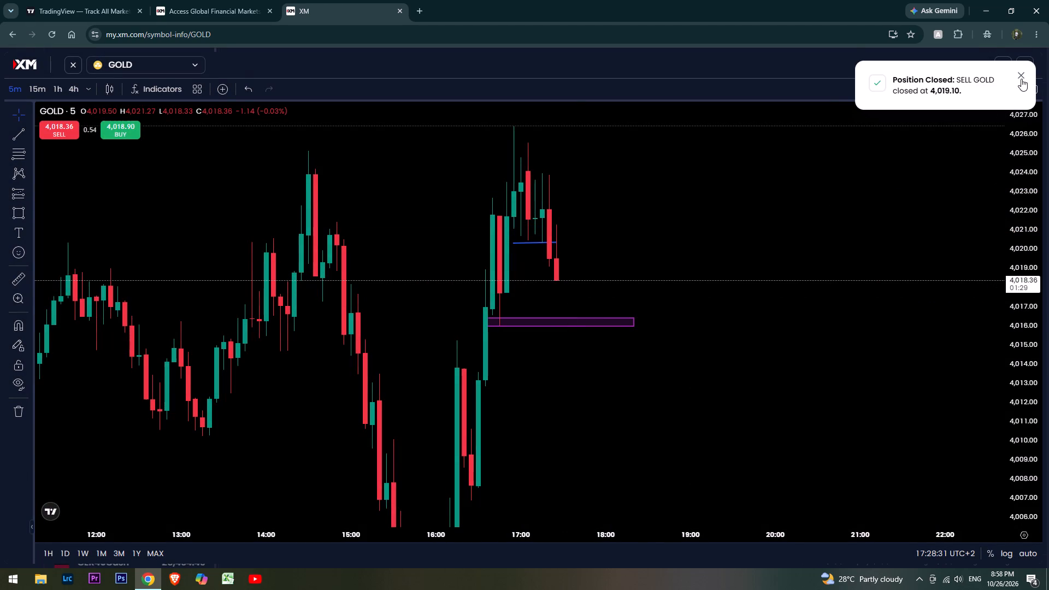
left_click(1022, 76)
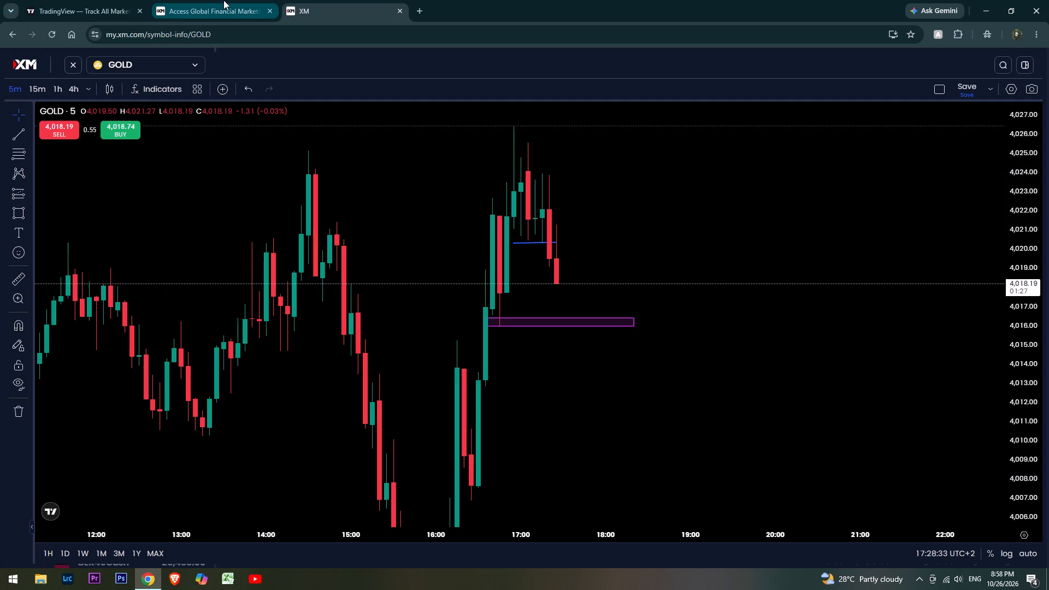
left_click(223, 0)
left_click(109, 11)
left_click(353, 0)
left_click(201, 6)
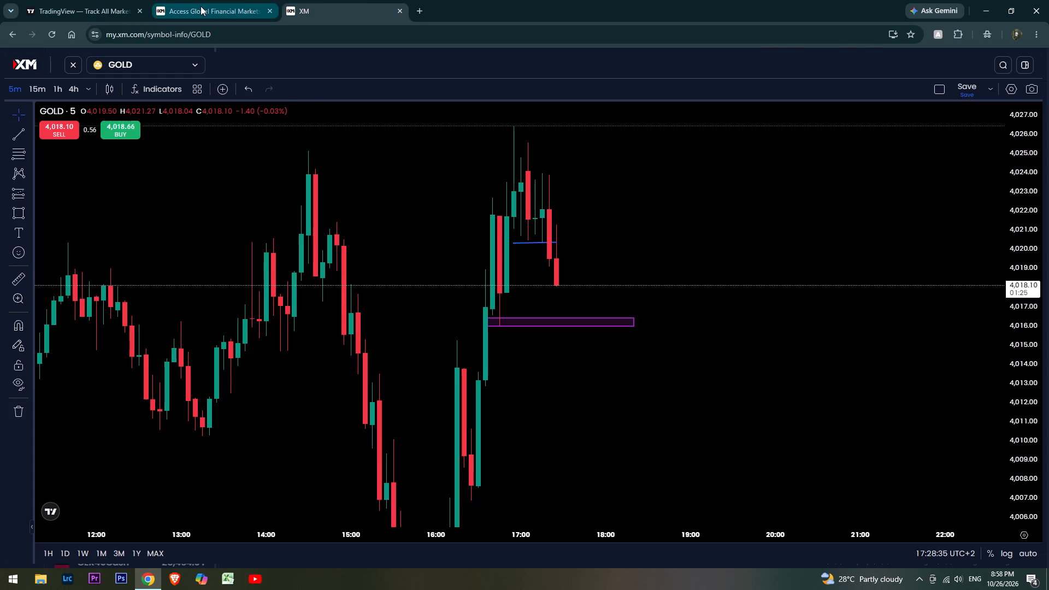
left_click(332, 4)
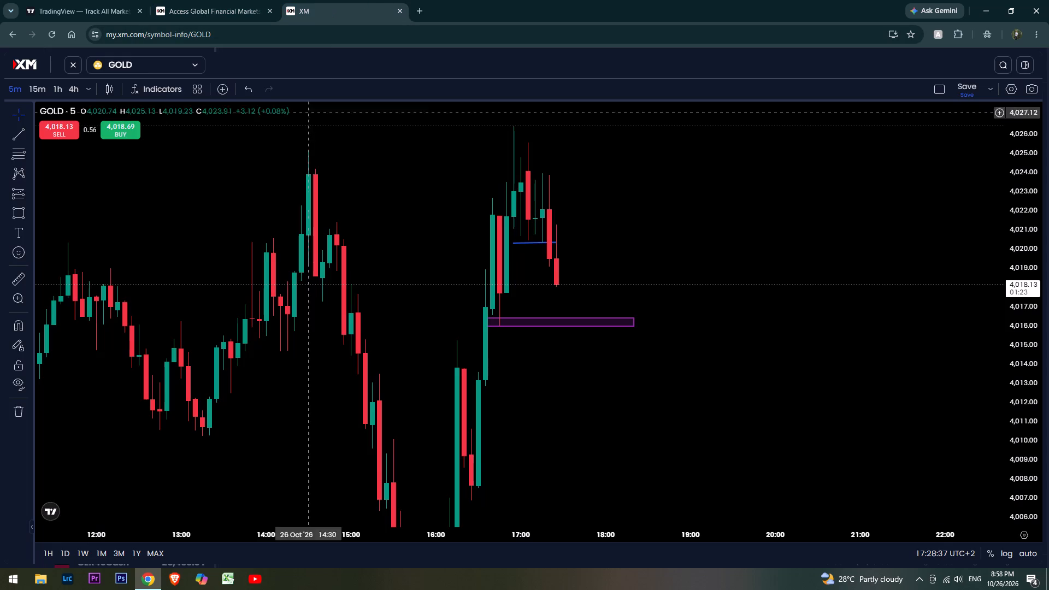
Exit the full-screen GOLD chart to the markets page and bring the latest candles and support zone into view.
left_click(76, 64)
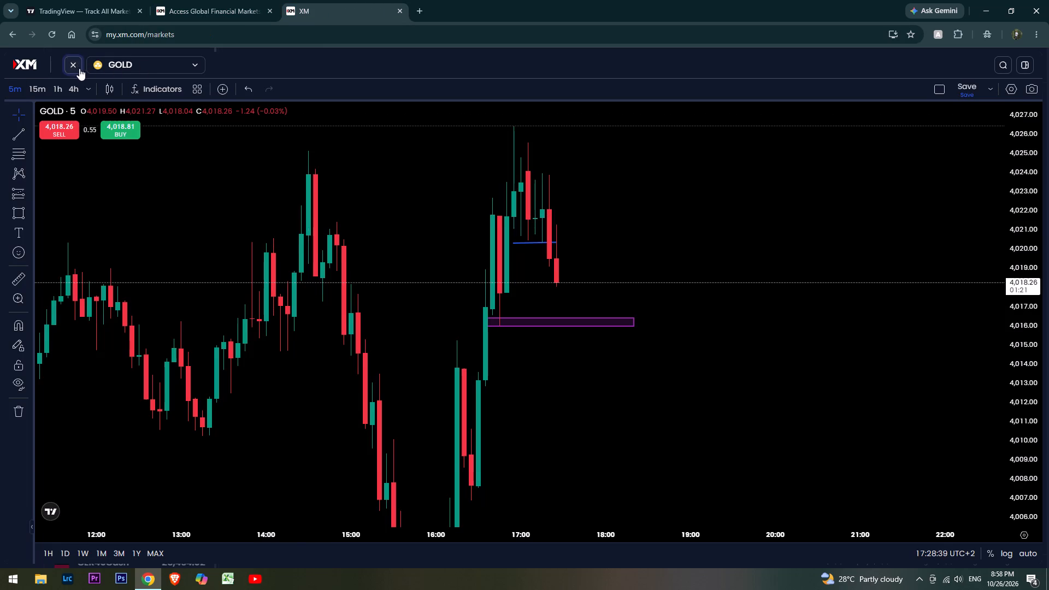
scroll(570, 353, "up", 3)
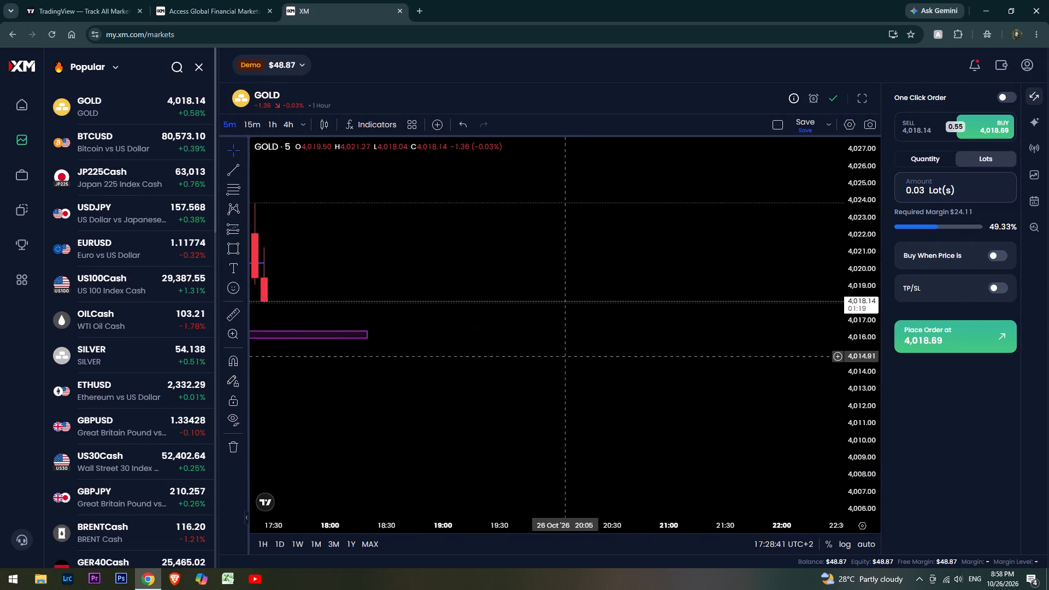
left_click_drag(457, 386, 810, 339)
scroll(865, 333, "down", 3)
scroll(766, 359, "down", 4)
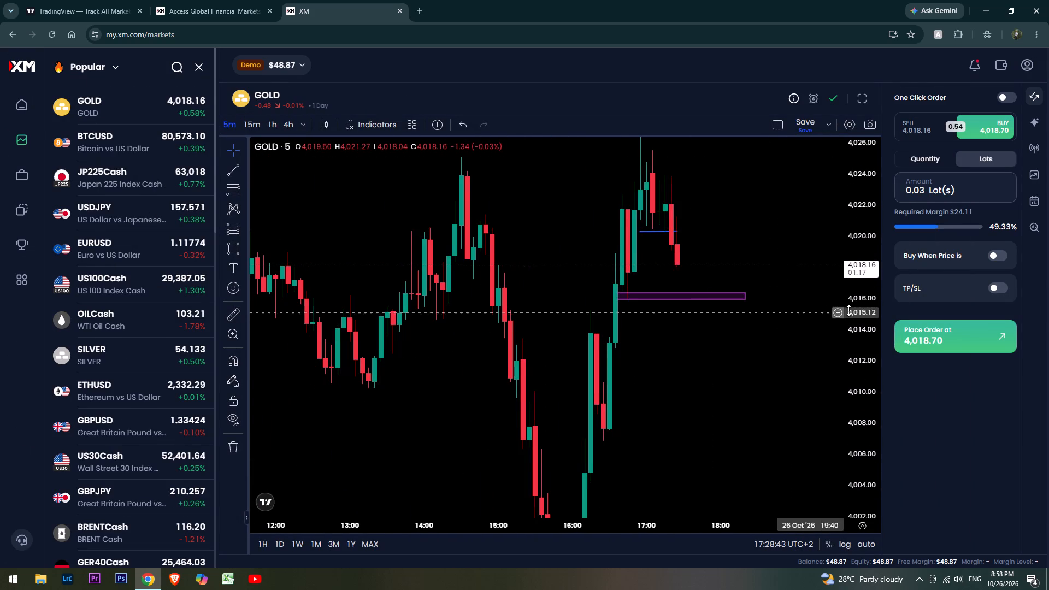
scroll(853, 309, "down", 4)
scroll(815, 346, "up", 2)
Check the account's trading notifications, start the notification settings tour, and leave the notifications.
left_click(975, 67)
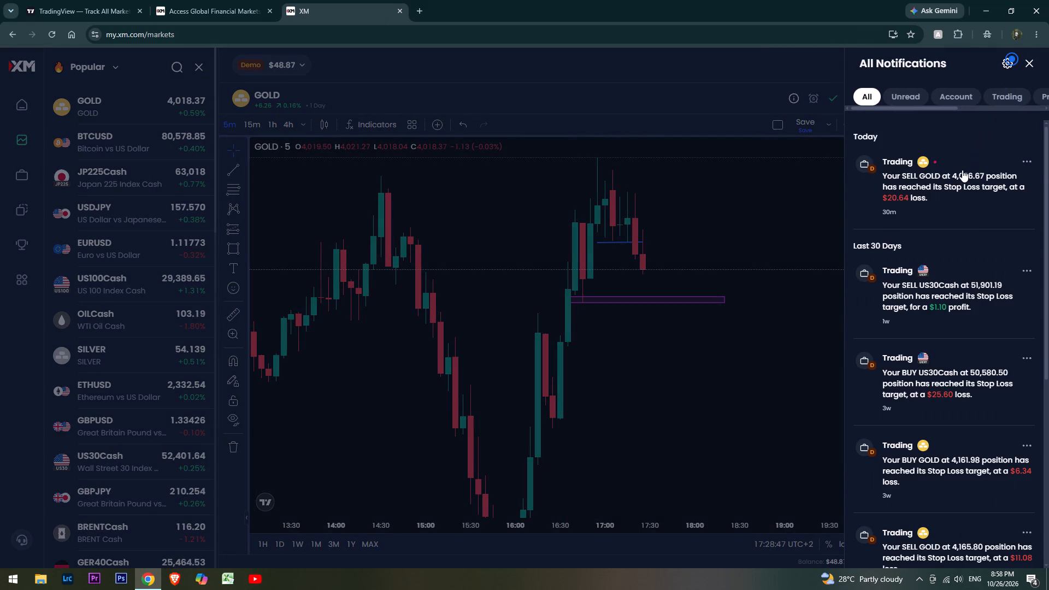
left_click(1008, 57)
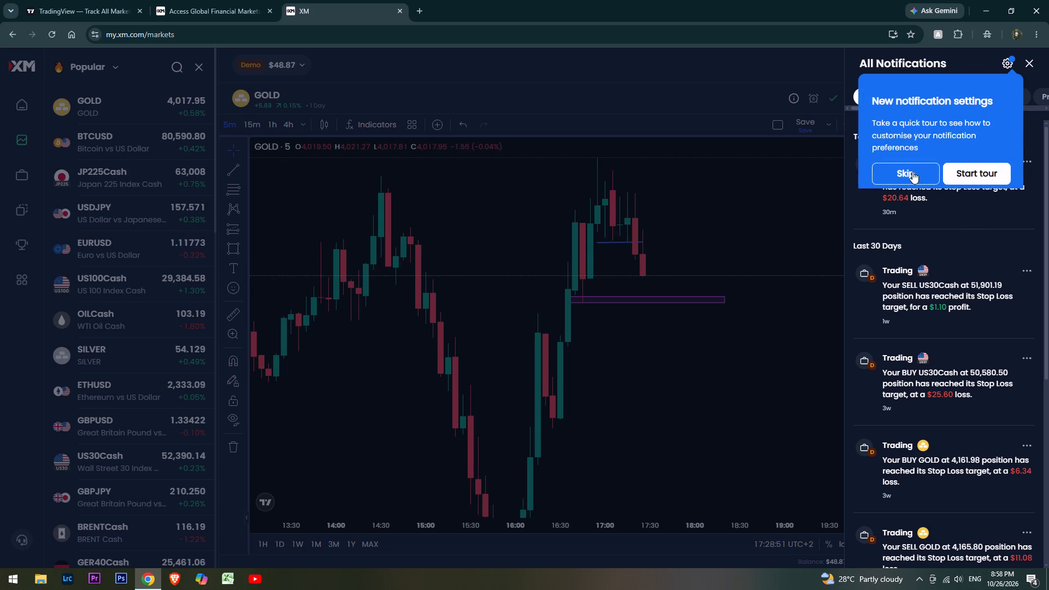
left_click(964, 171)
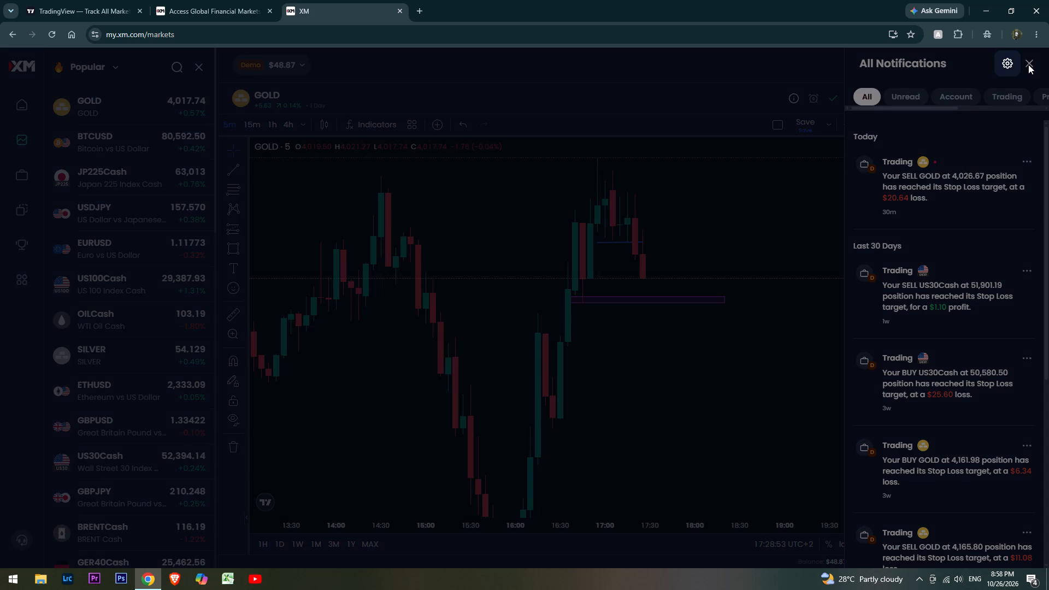
left_click(979, 194)
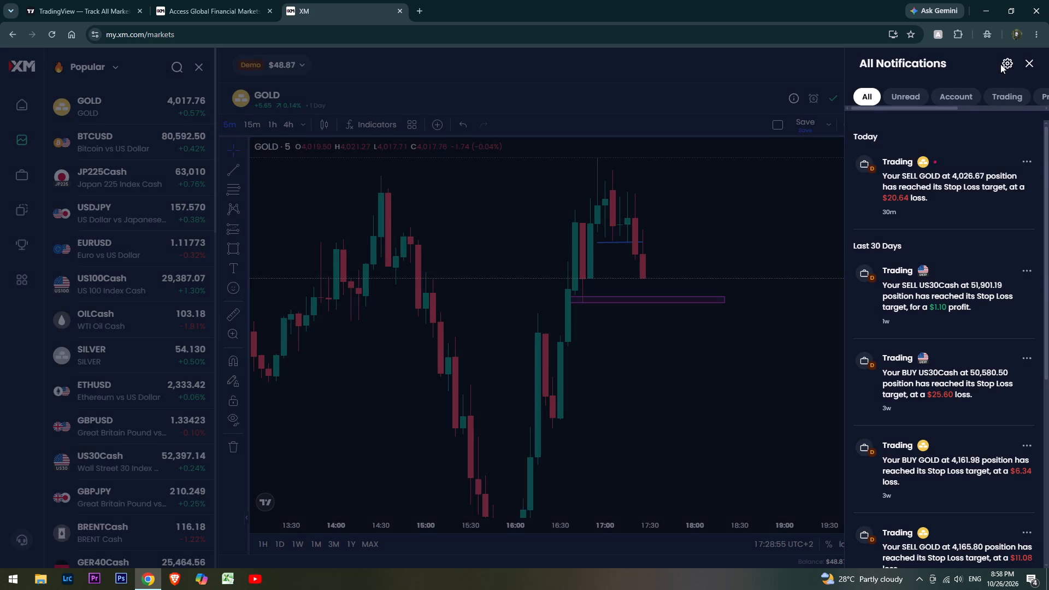
left_click(1029, 64)
Examine the GOLD 5-minute price action around the support zone near 4,016 and the preceding rise from the 16:00 low.
scroll(687, 370, "up", 2)
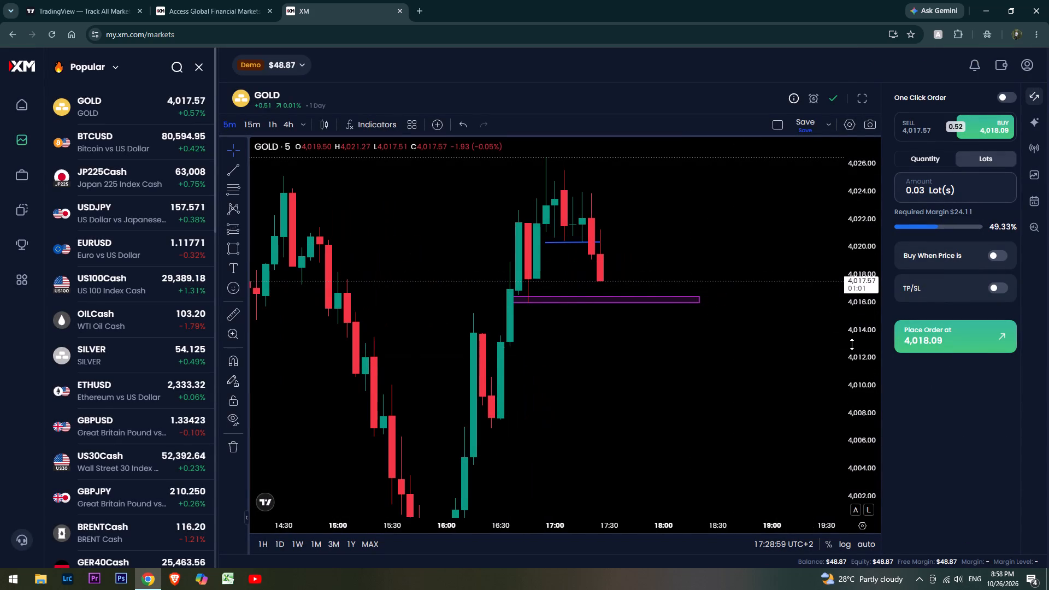
scroll(860, 341, "down", 4)
scroll(735, 378, "down", 5)
scroll(862, 396, "down", 5)
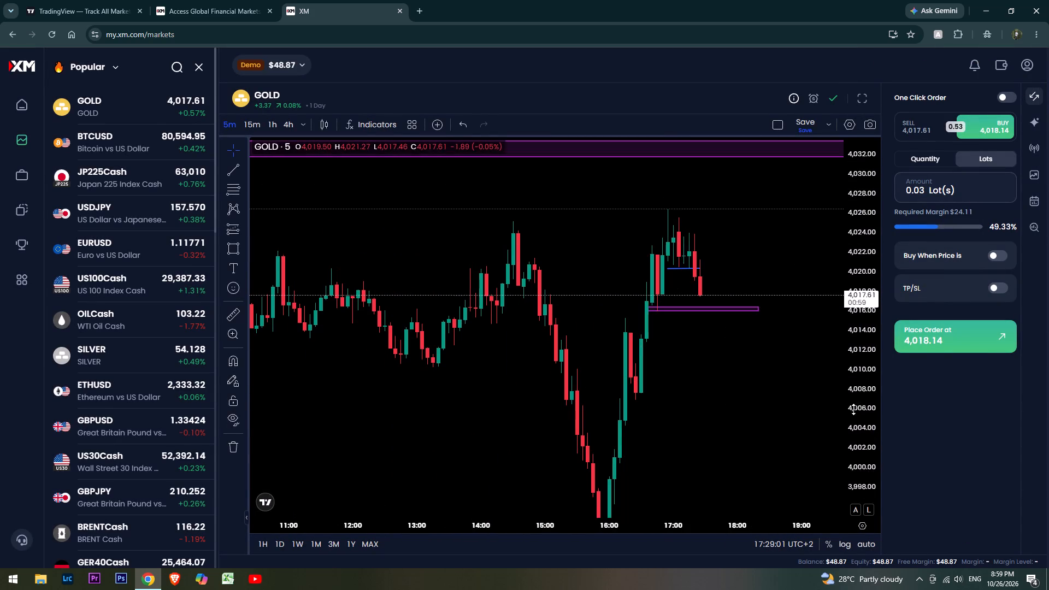
scroll(850, 411, "down", 4)
scroll(722, 419, "up", 4)
left_click_drag(720, 420, 733, 324)
scroll(863, 335, "down", 4)
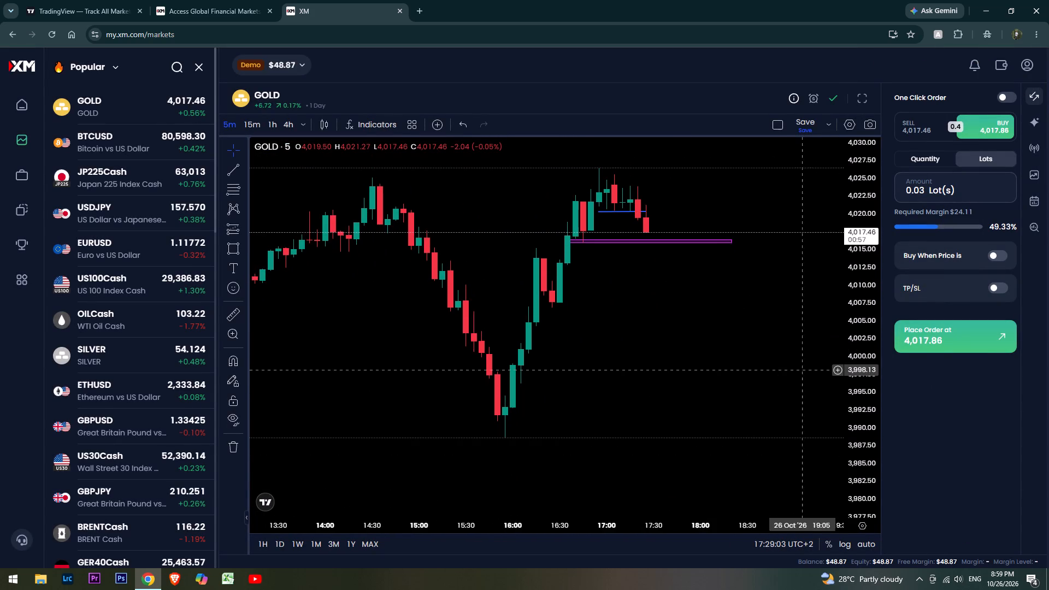
scroll(776, 380, "up", 2)
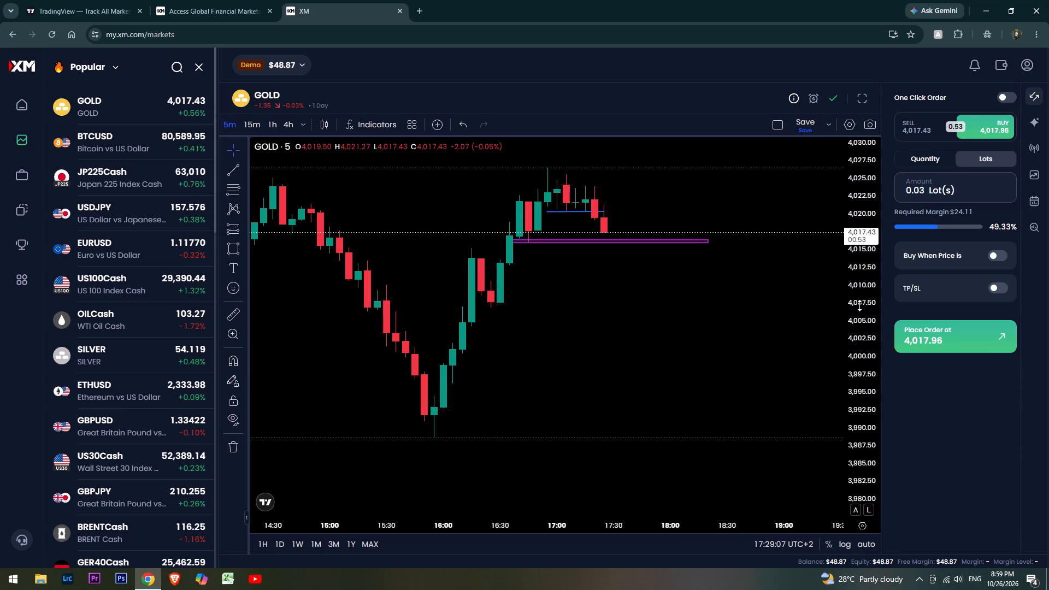
scroll(862, 305, "down", 7)
scroll(864, 312, "up", 7)
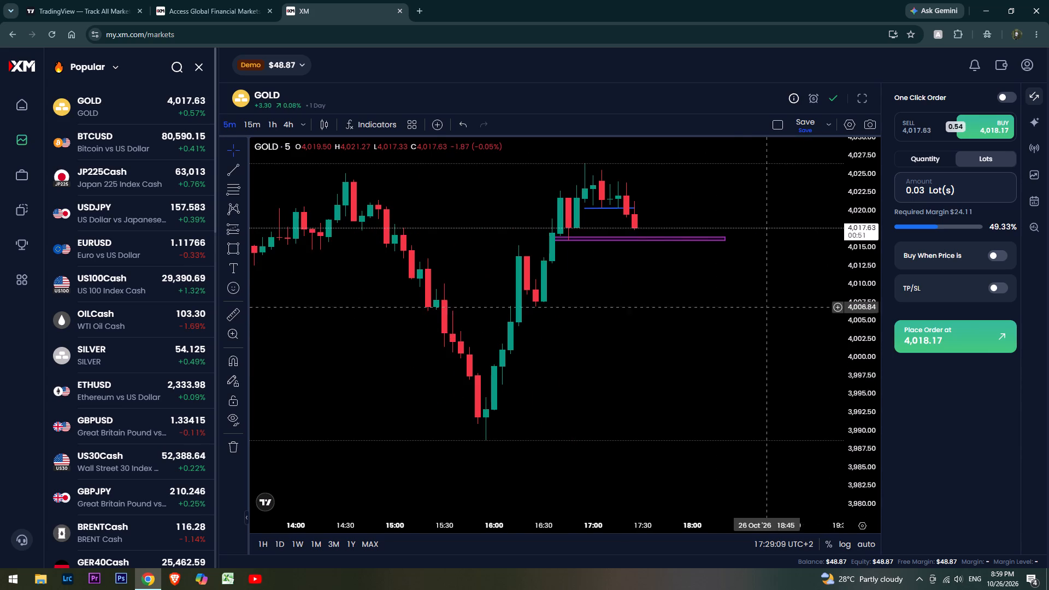
left_click_drag(750, 299, 737, 317)
left_click_drag(723, 334, 693, 335)
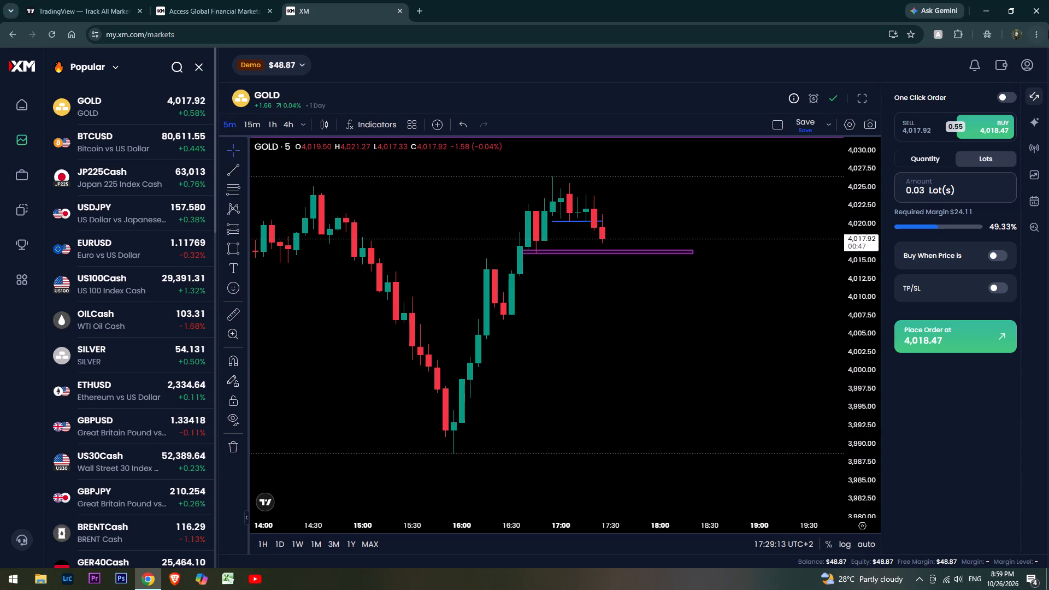
Minimise the browser and launch Kuro from the desktop.
left_click(983, 12)
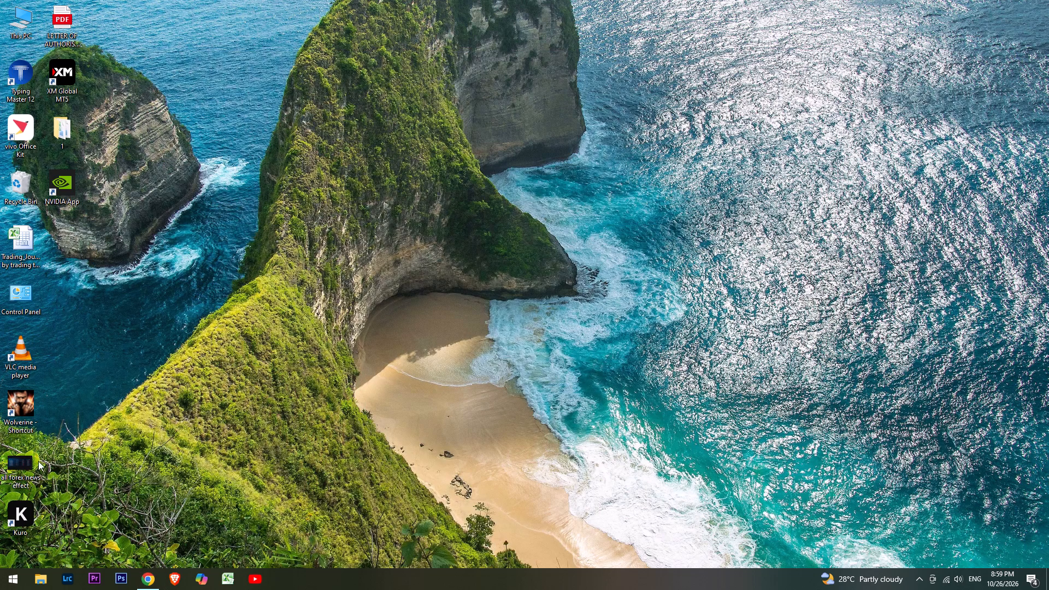
left_click(10, 533)
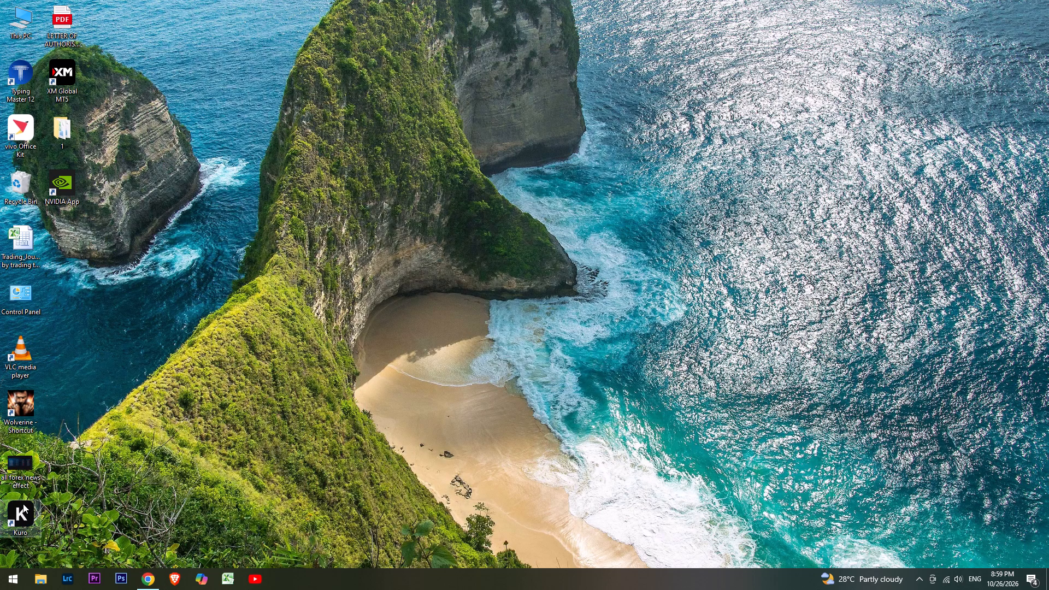
left_click(23, 504)
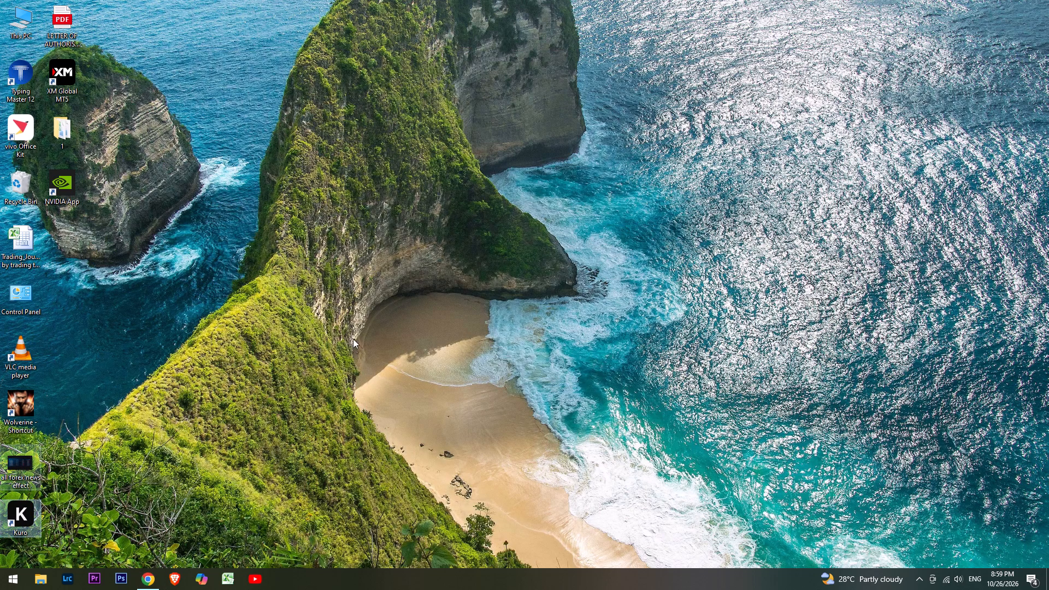
double_click(23, 511)
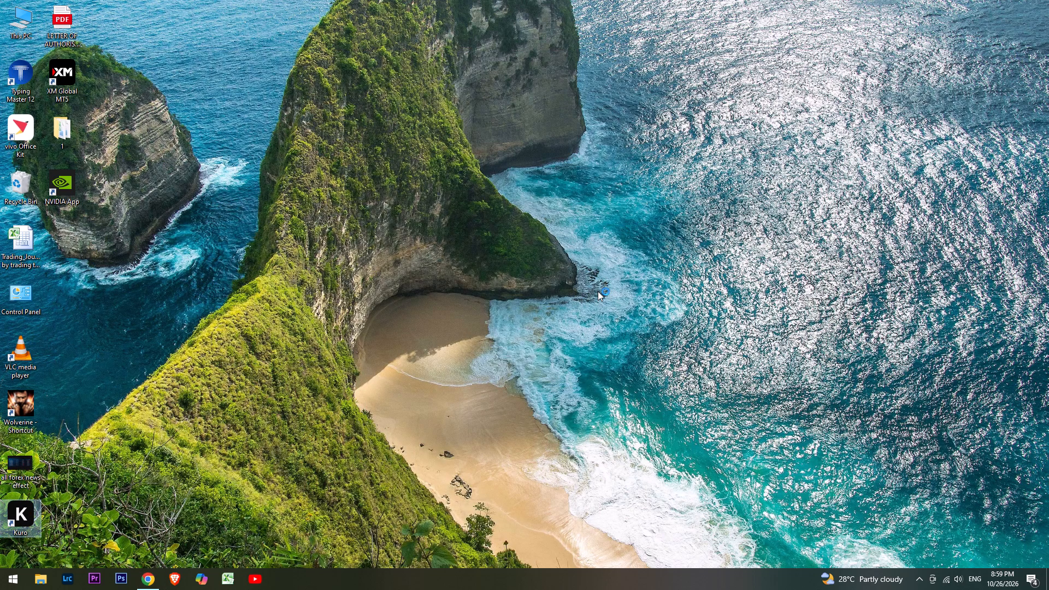